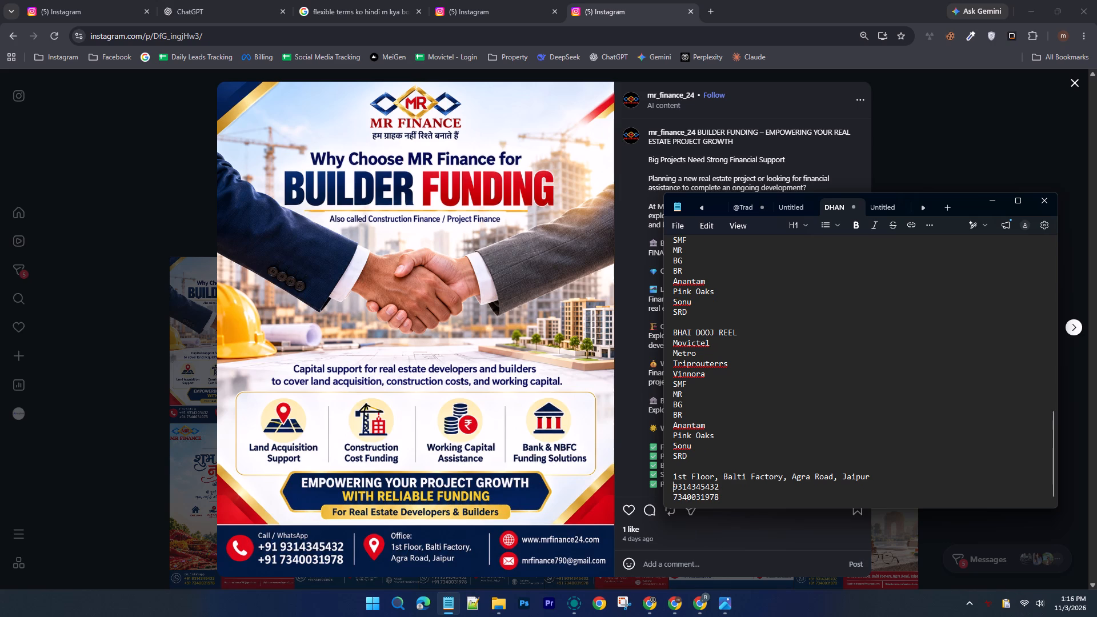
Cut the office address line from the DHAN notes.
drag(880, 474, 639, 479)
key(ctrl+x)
Copy the phone and address text boxes from Canva's Shree Anantam - 6 November (Dhanteras) design onto the Red and Gold Dhanteras video's MR Finance page.
click(654, 602)
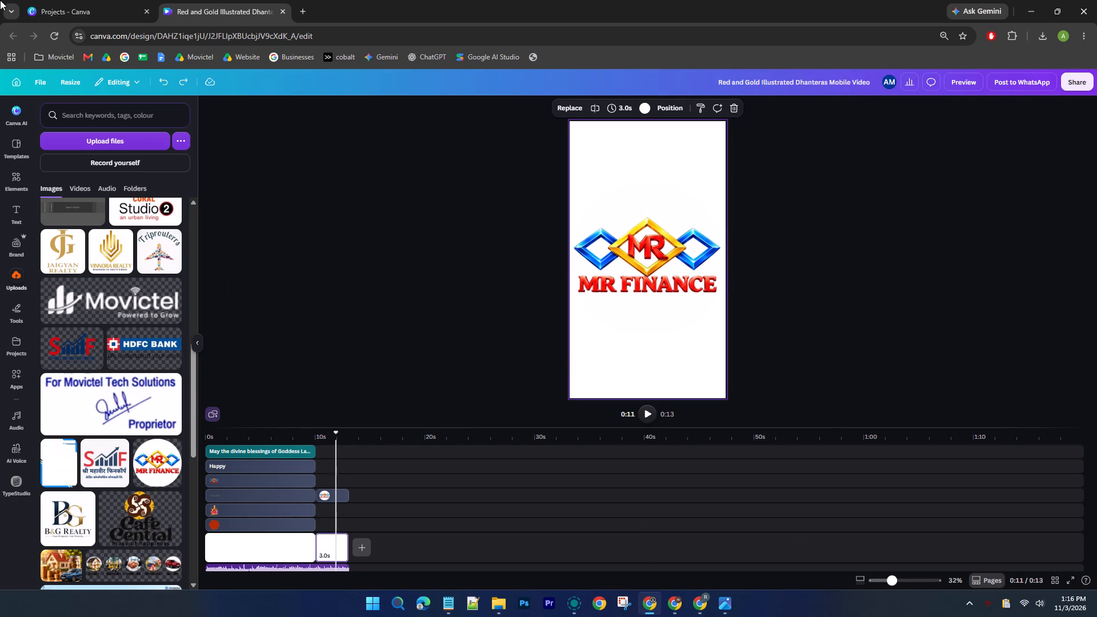
click(71, 0)
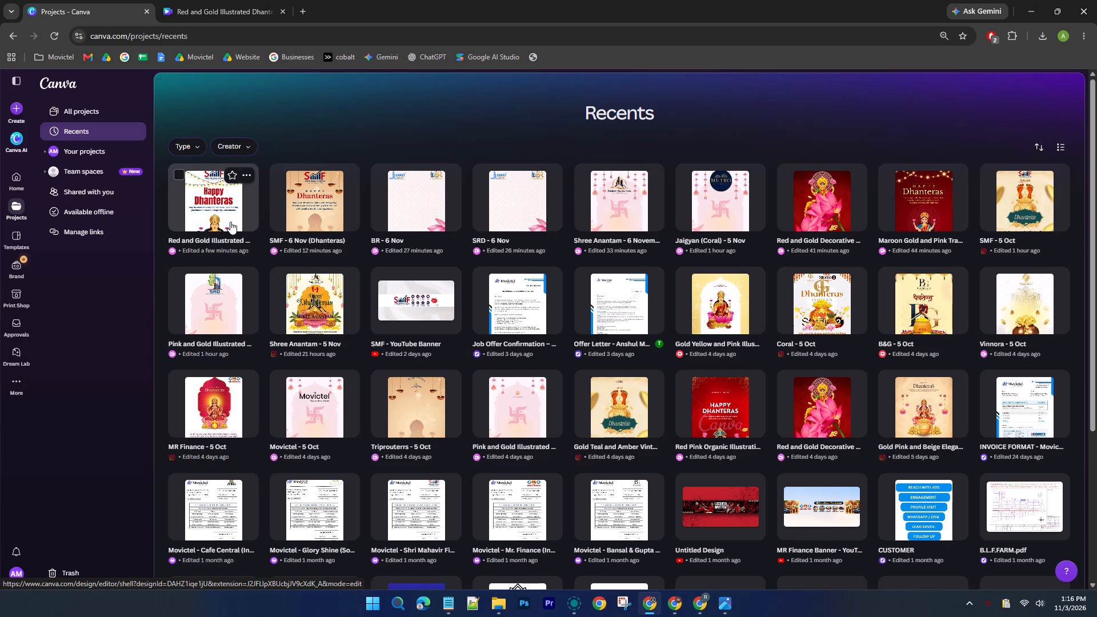
click(581, 204)
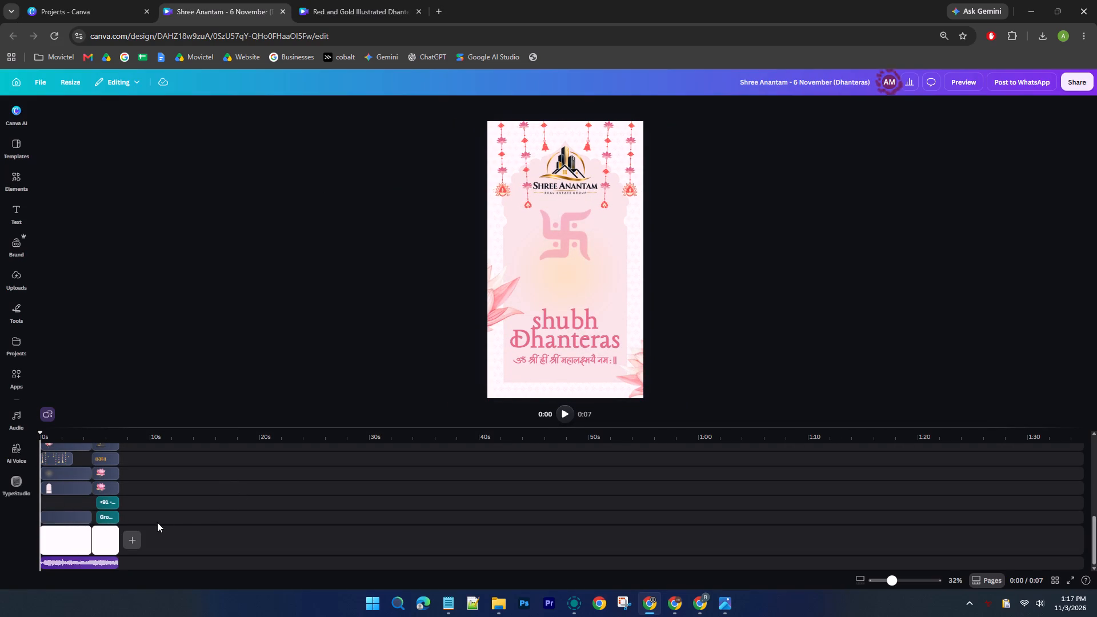
click(105, 499)
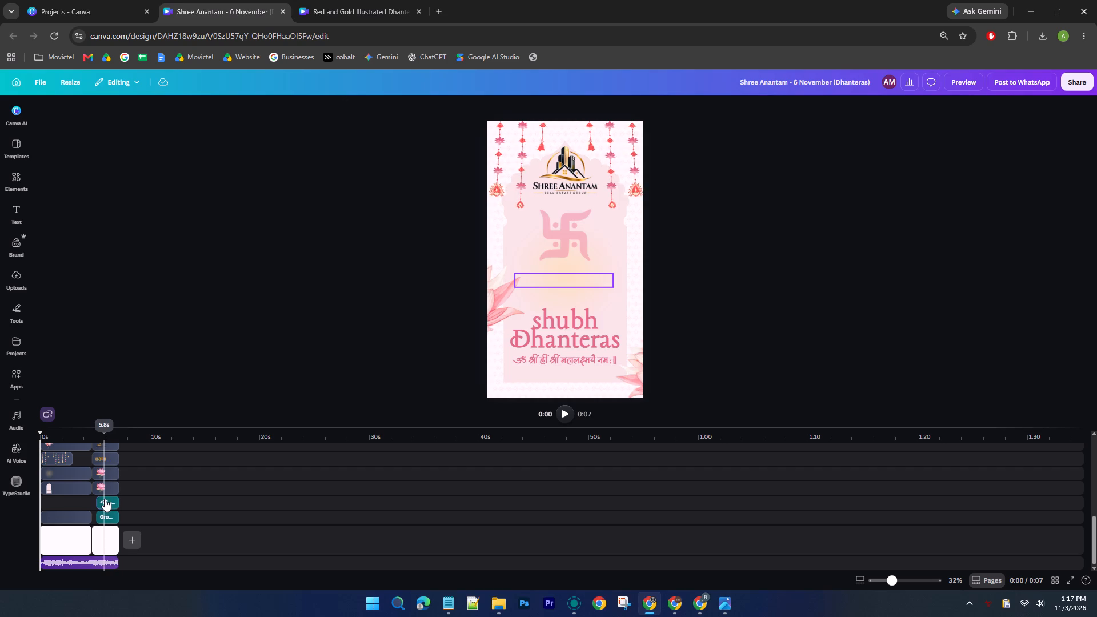
shift+click(105, 510)
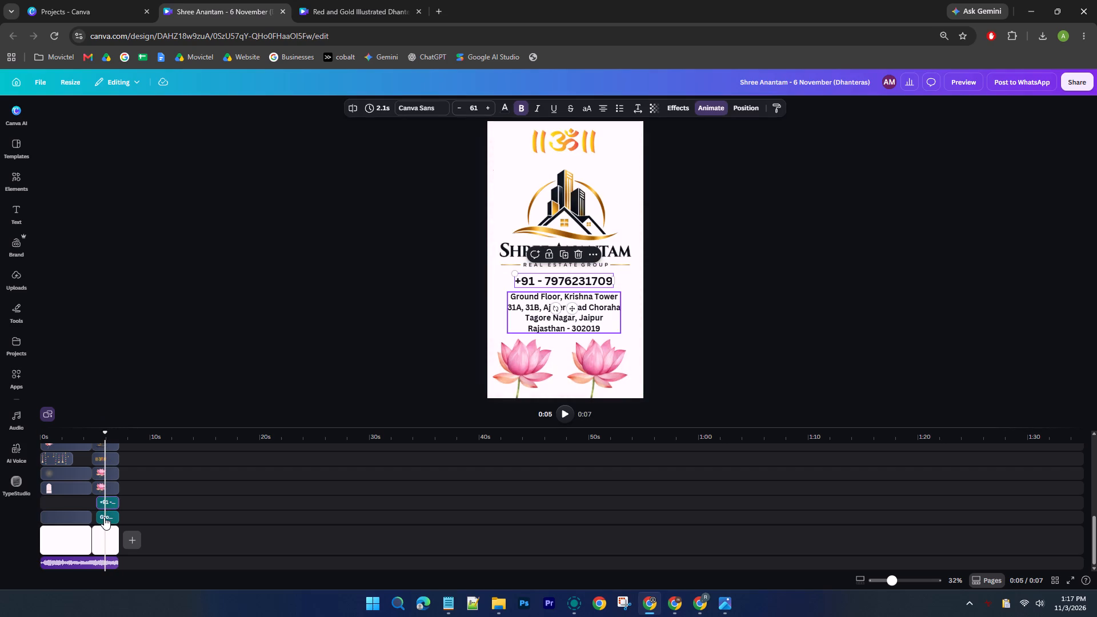
shift+click(104, 517)
key(ctrl+c)
click(324, 0)
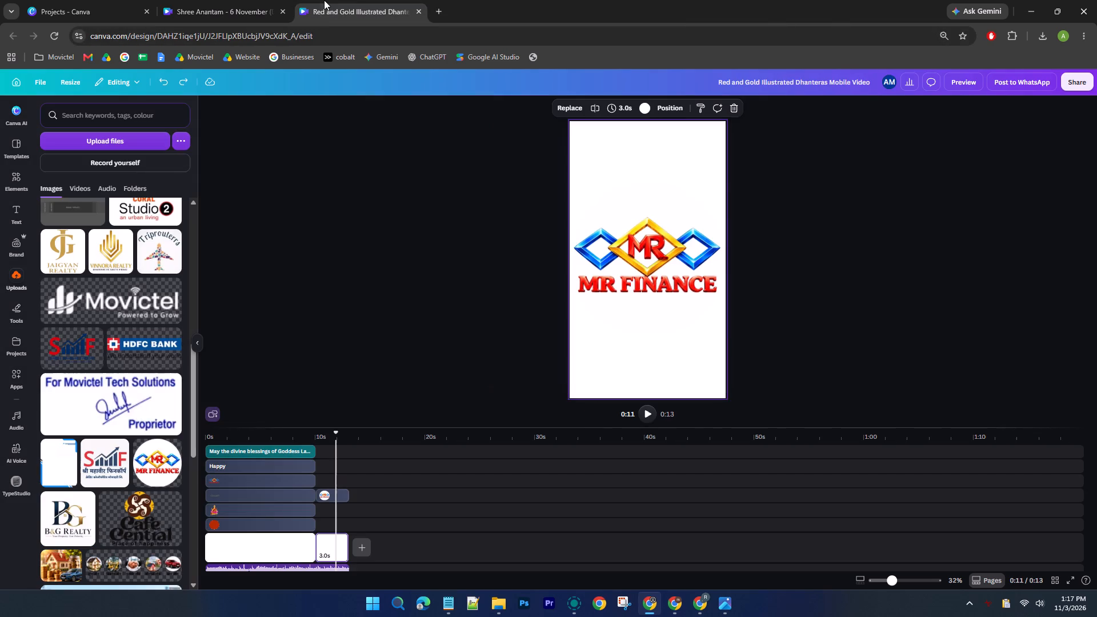
key(ctrl+v)
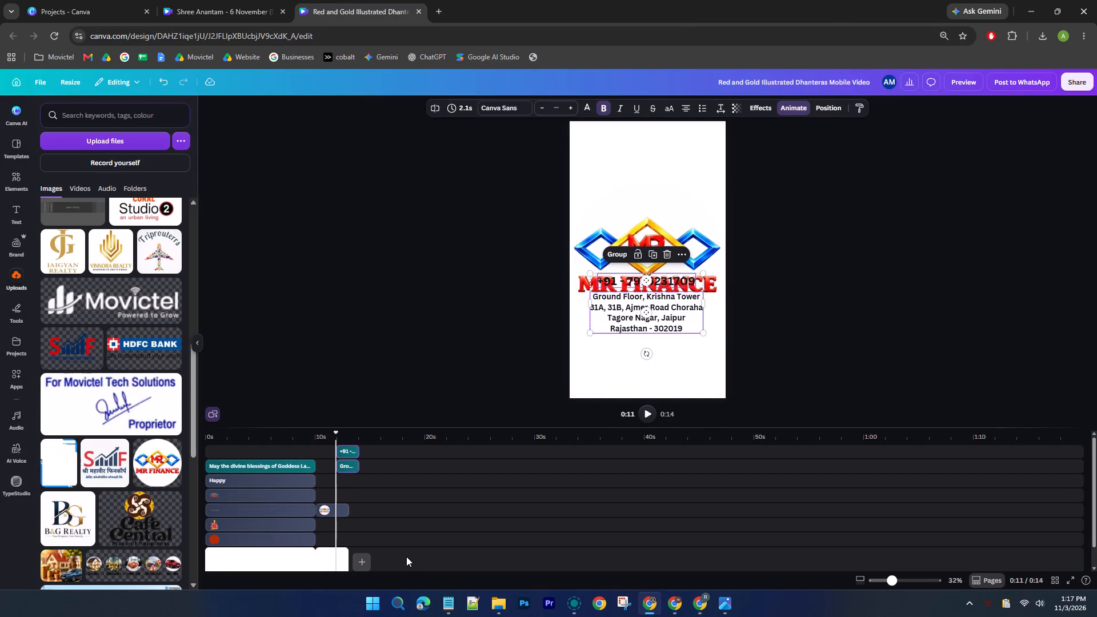
Move the pasted phone and address clips to the start of the MR Finance page and lengthen both to 3.0 s.
drag(350, 467, 343, 532)
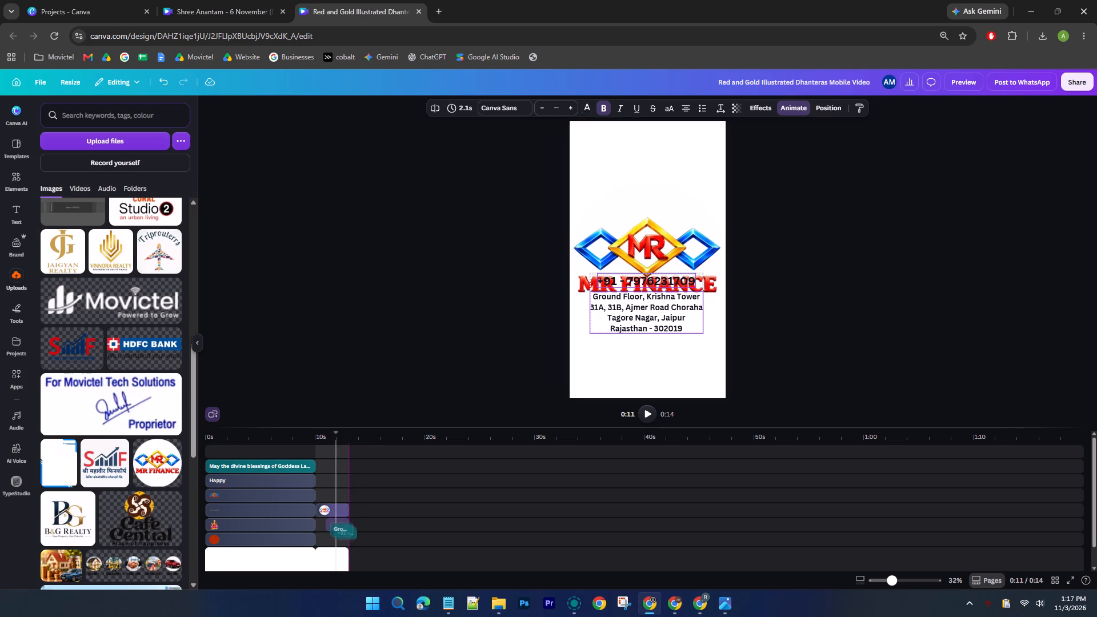
drag(343, 532, 334, 532)
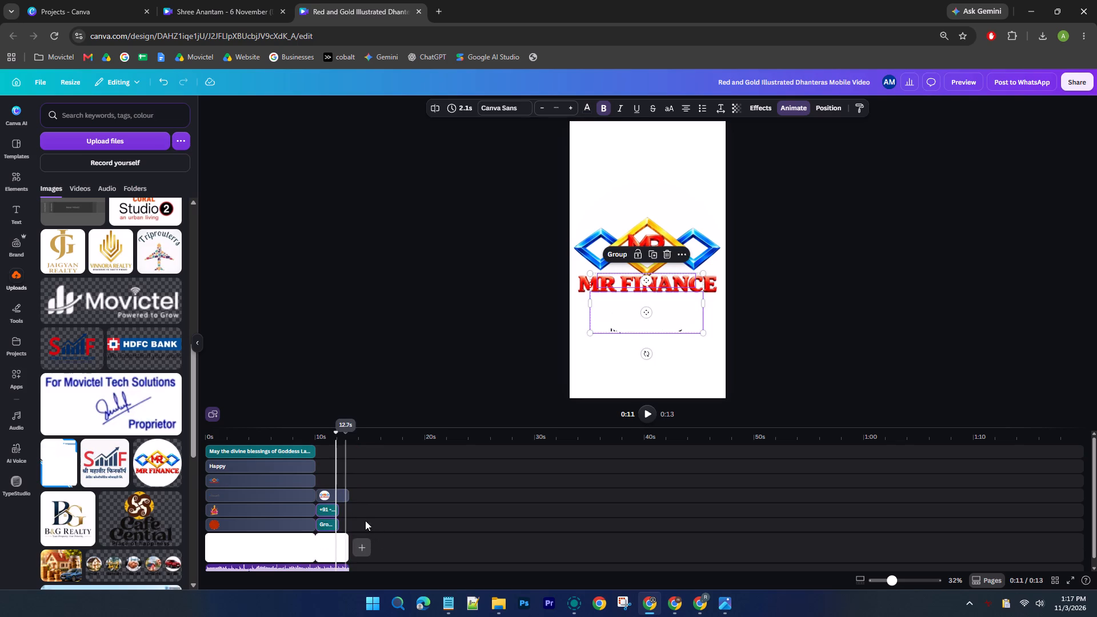
drag(338, 511, 342, 511)
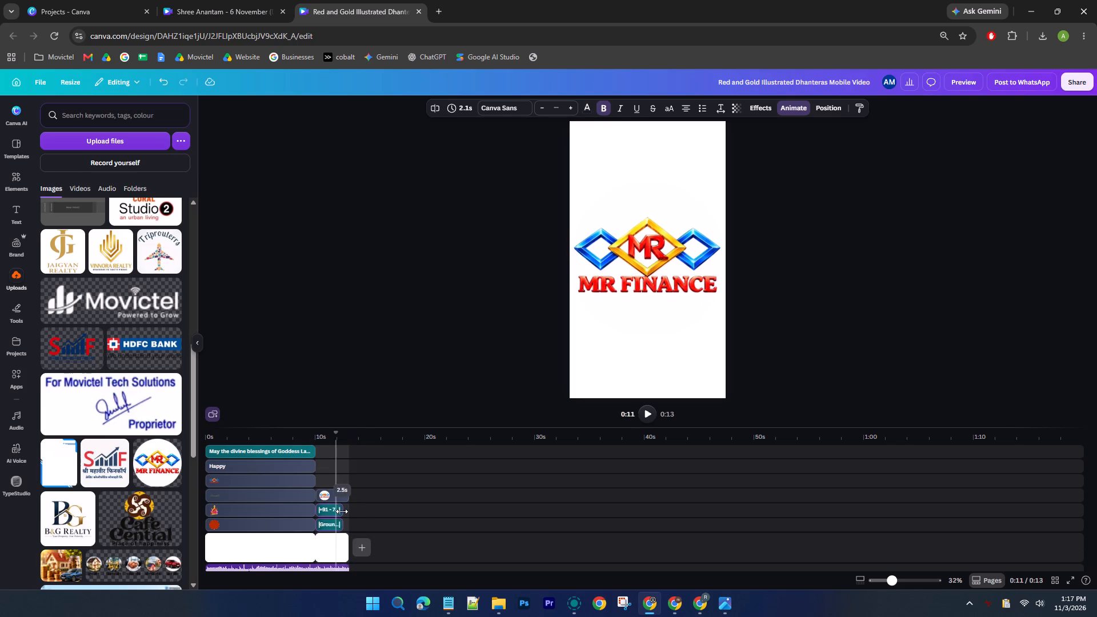
drag(342, 511, 345, 511)
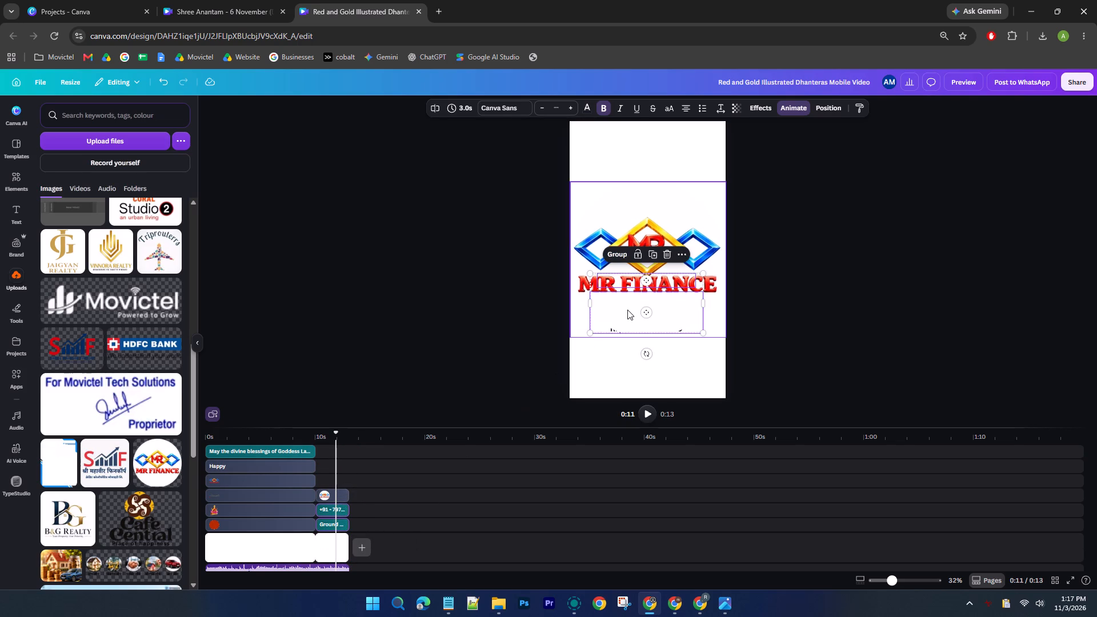
Move the MR Finance logo up above the contact text and remove its background.
drag(645, 215, 646, 187)
click(556, 105)
drag(655, 238, 654, 226)
click(658, 283)
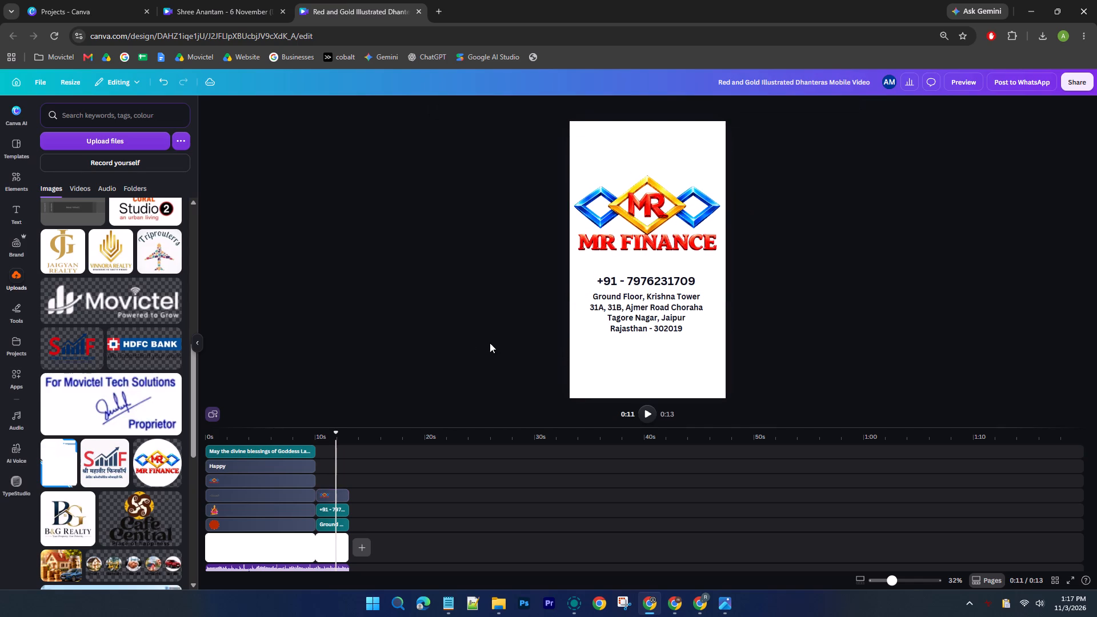
Crop the empty bottom of the MR Finance logo image so its frame ends just below the company name.
double_click(676, 205)
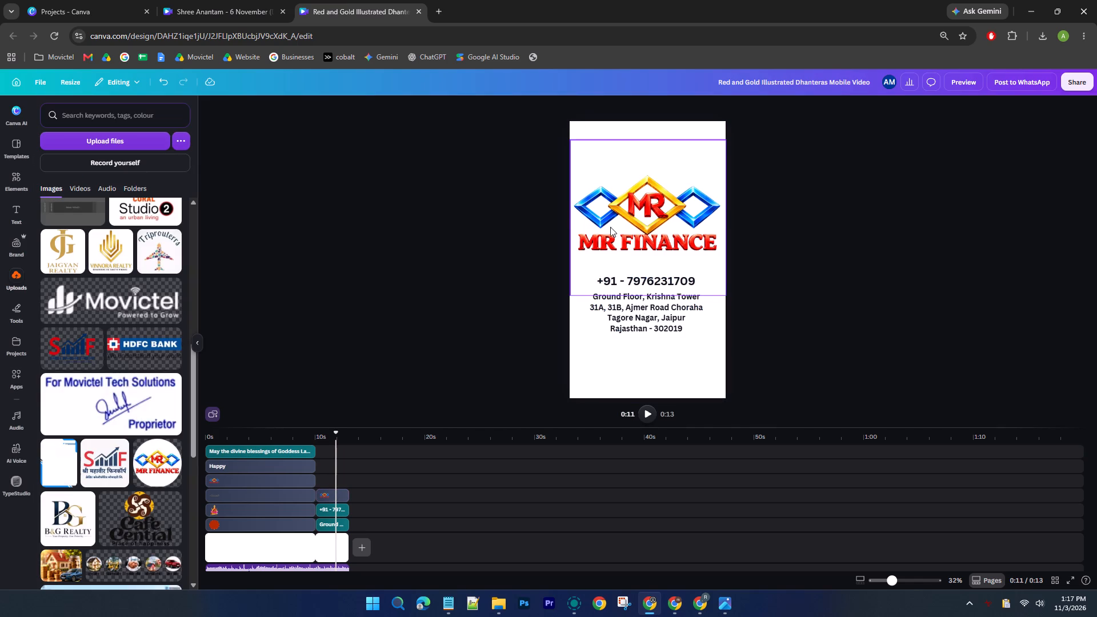
click(610, 225)
drag(647, 294, 647, 255)
click(473, 290)
Move the phone number text up slightly, closer to the MR Finance logo.
drag(631, 284, 631, 274)
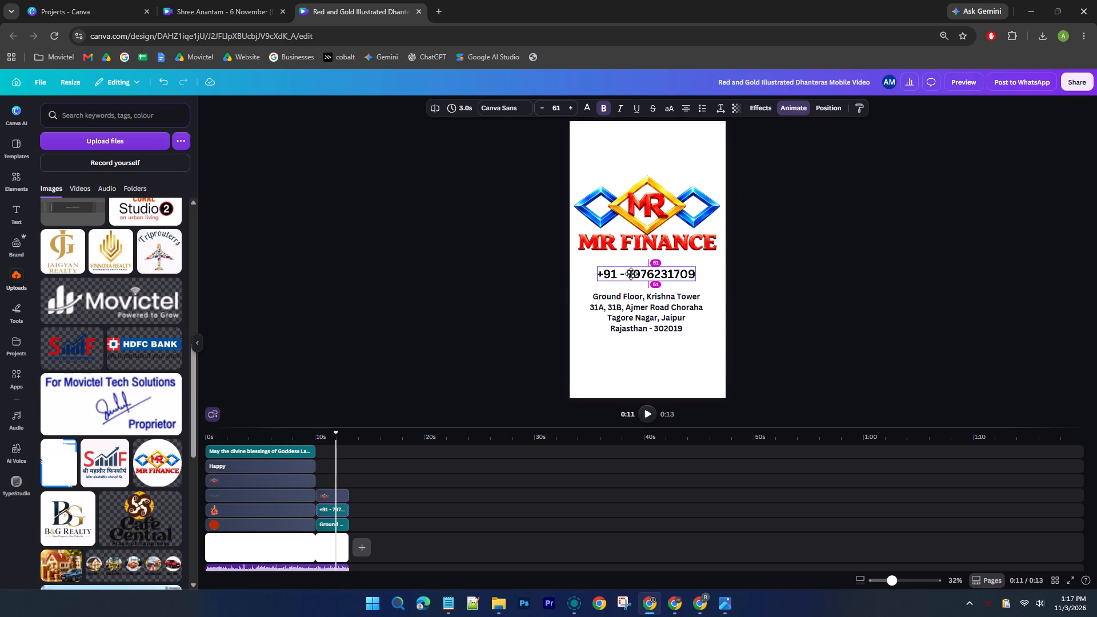
drag(631, 274, 631, 275)
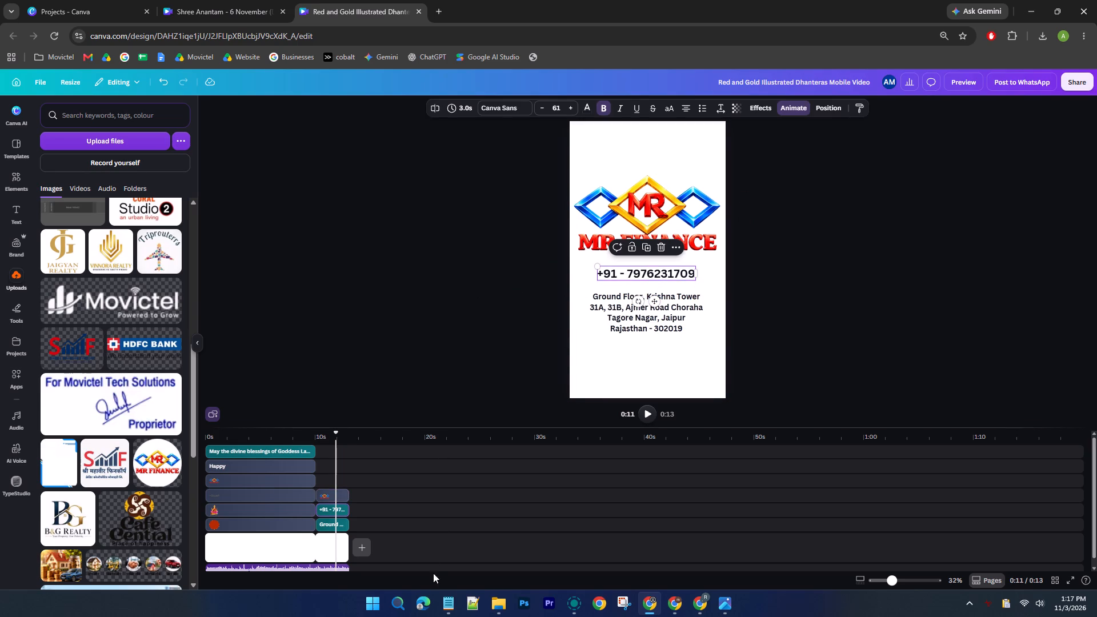
Replace the pasted address with the MR Finance office address cut from the notes, breaking it into two lines after "Factory,".
click(454, 603)
click(449, 608)
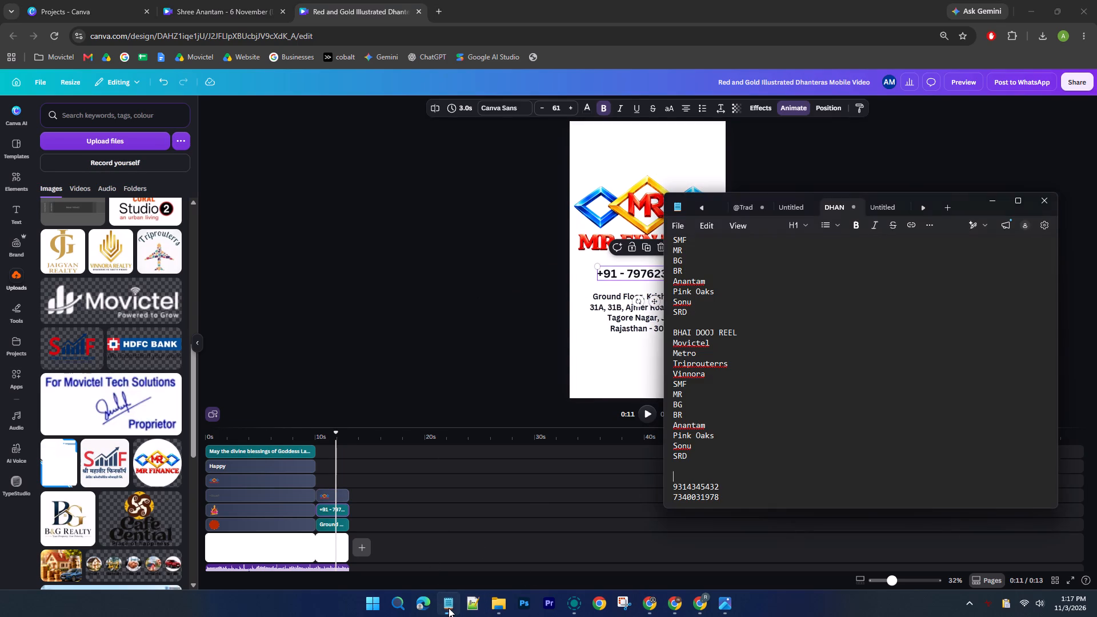
key(ctrl+z)
key(ctrl+x)
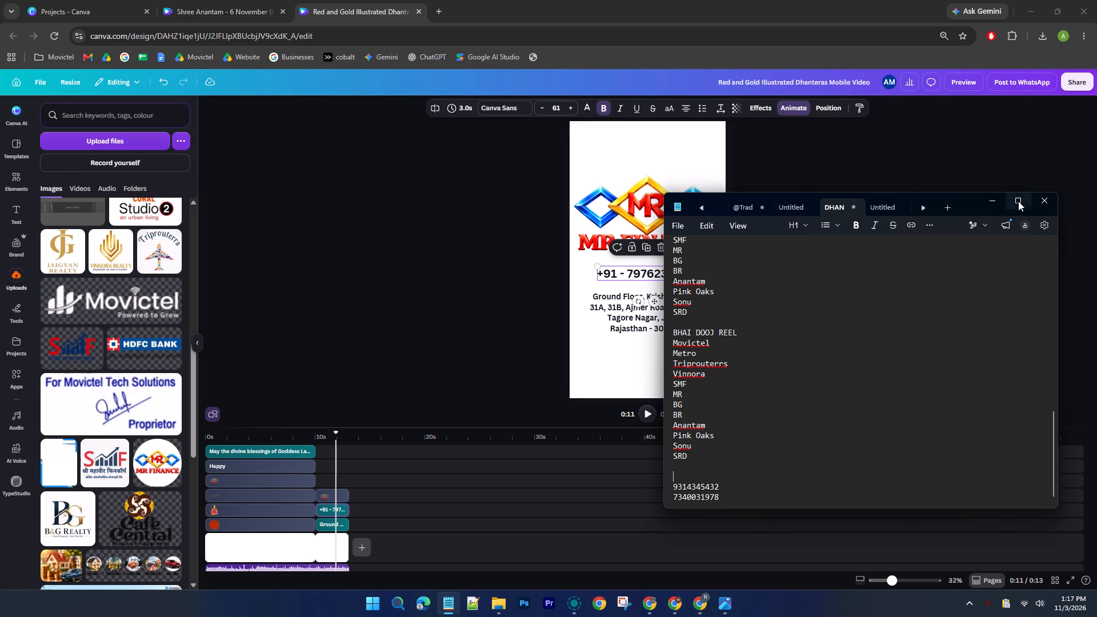
click(991, 196)
click(638, 324)
double_click(638, 324)
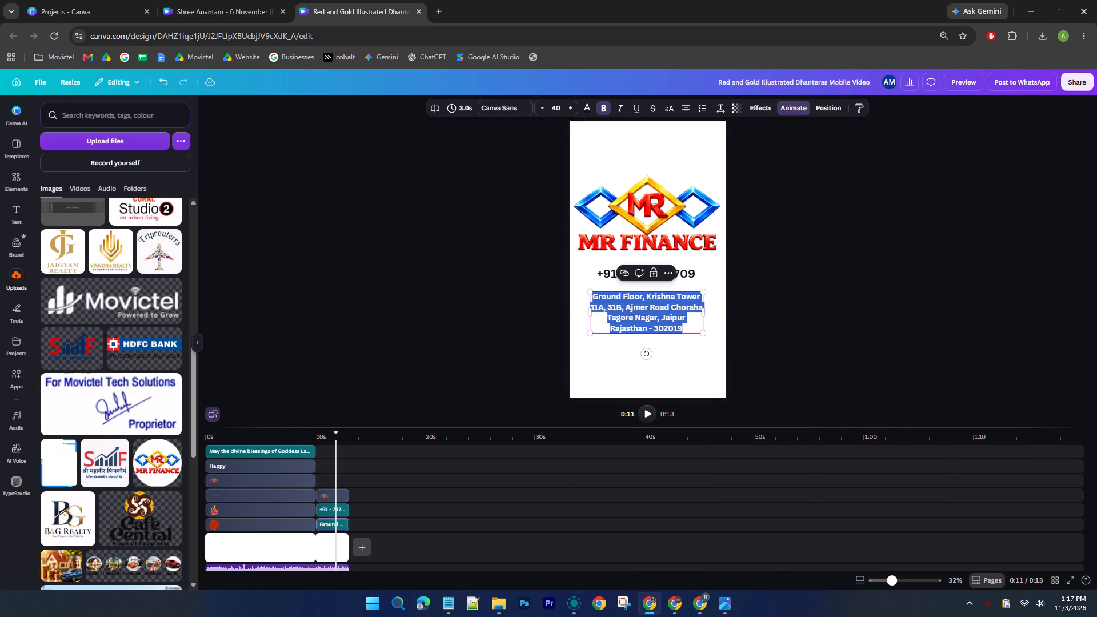
key(ctrl+v)
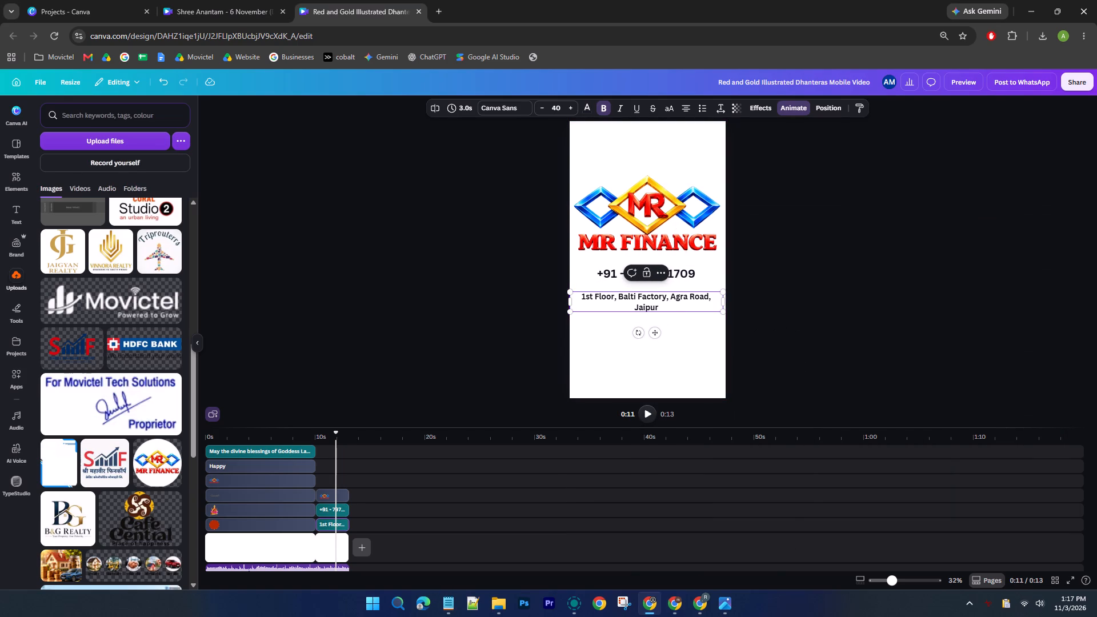
click(671, 298)
key(BackSpace)
key(Return)
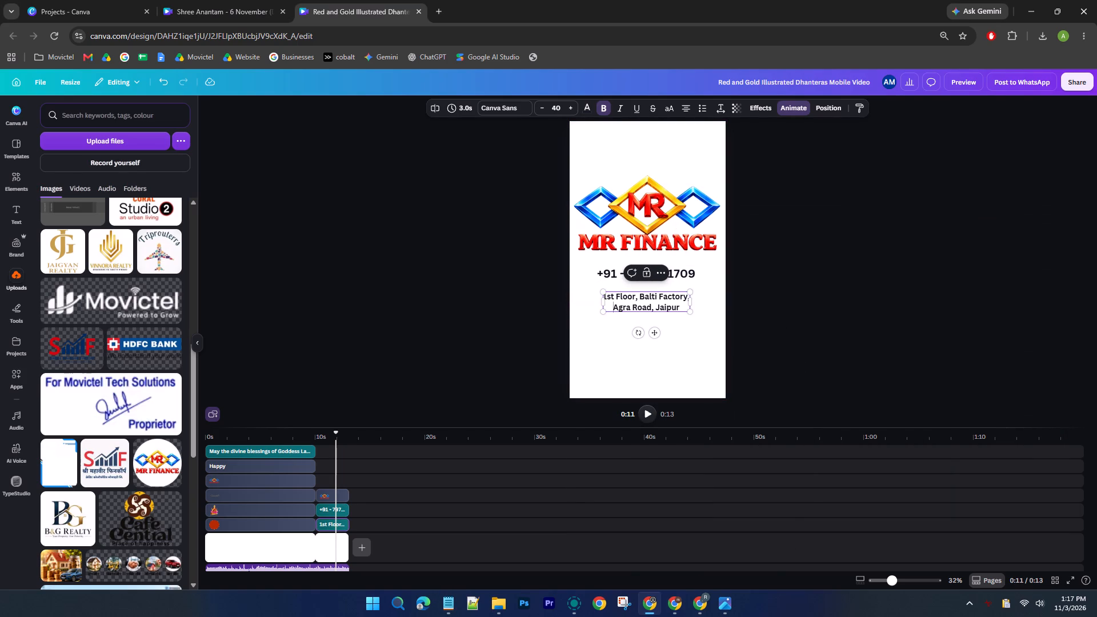
click(836, 312)
Enlarge the address text to a font size of about 60.9 and centre it lower on the page, leaving a gap below the phone number.
click(664, 298)
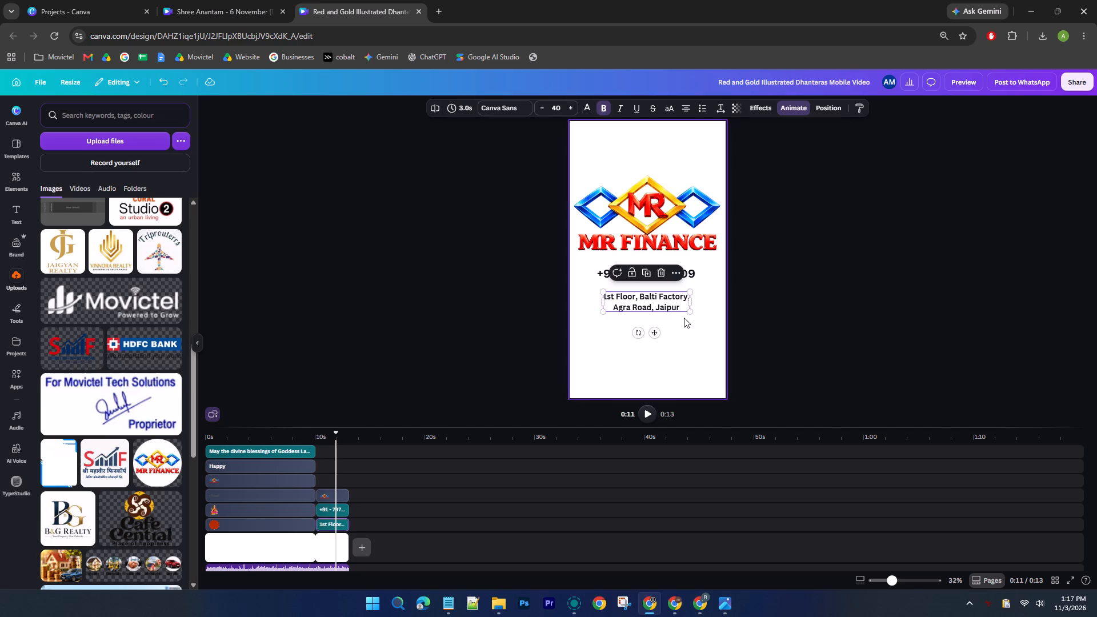
drag(689, 314, 727, 358)
drag(684, 315, 664, 334)
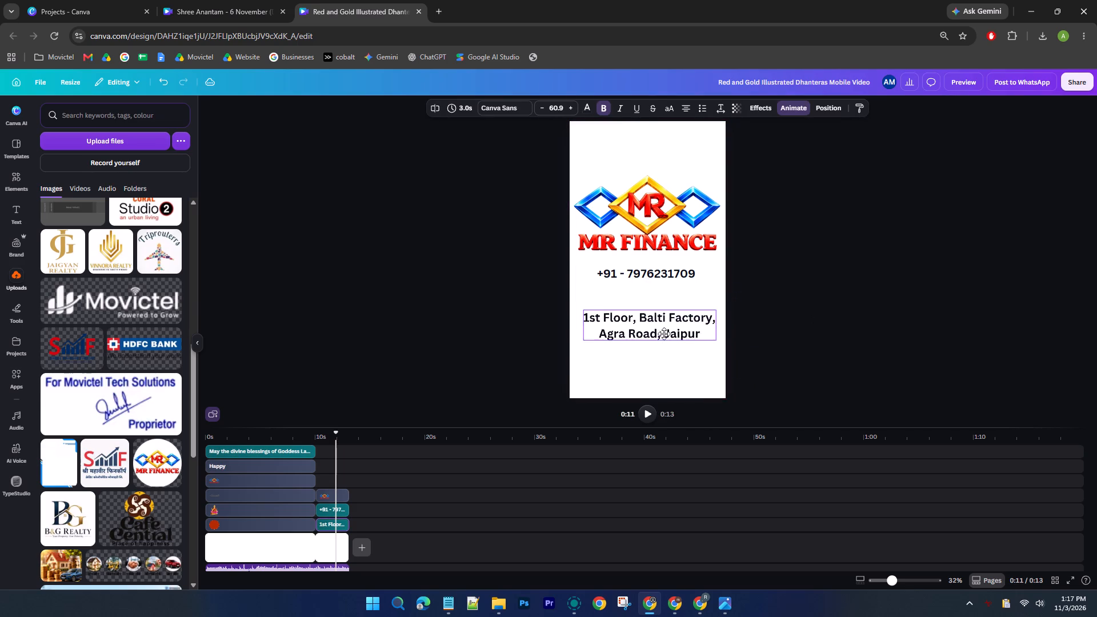
drag(664, 334, 661, 339)
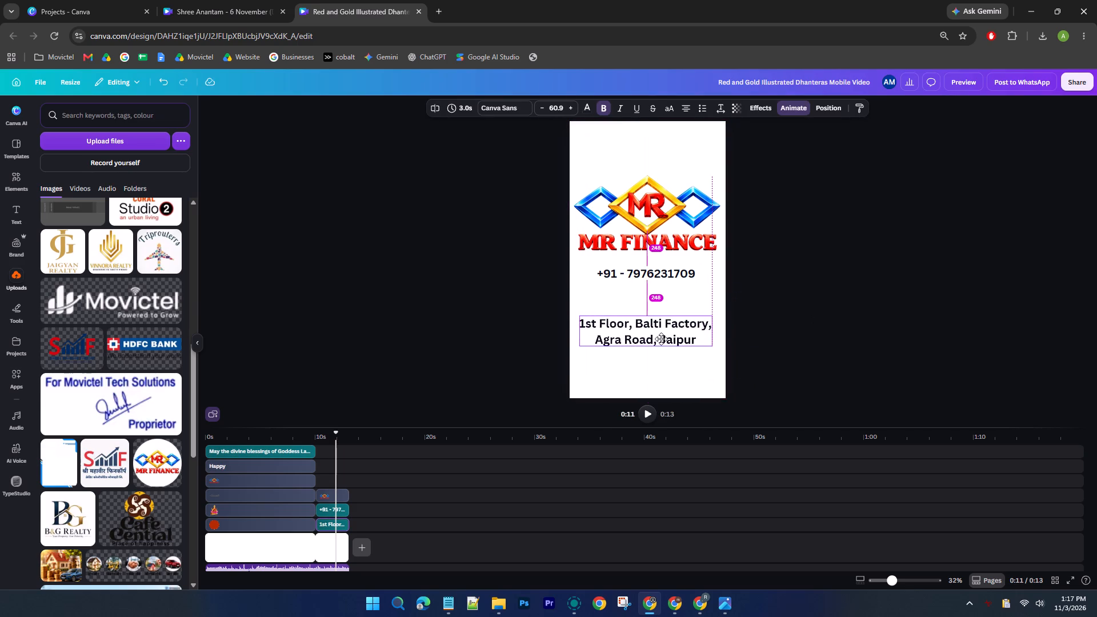
drag(661, 339, 663, 339)
Replace the old phone number with the two MR Finance numbers cut from the notes, removing the extra trailing line.
click(656, 275)
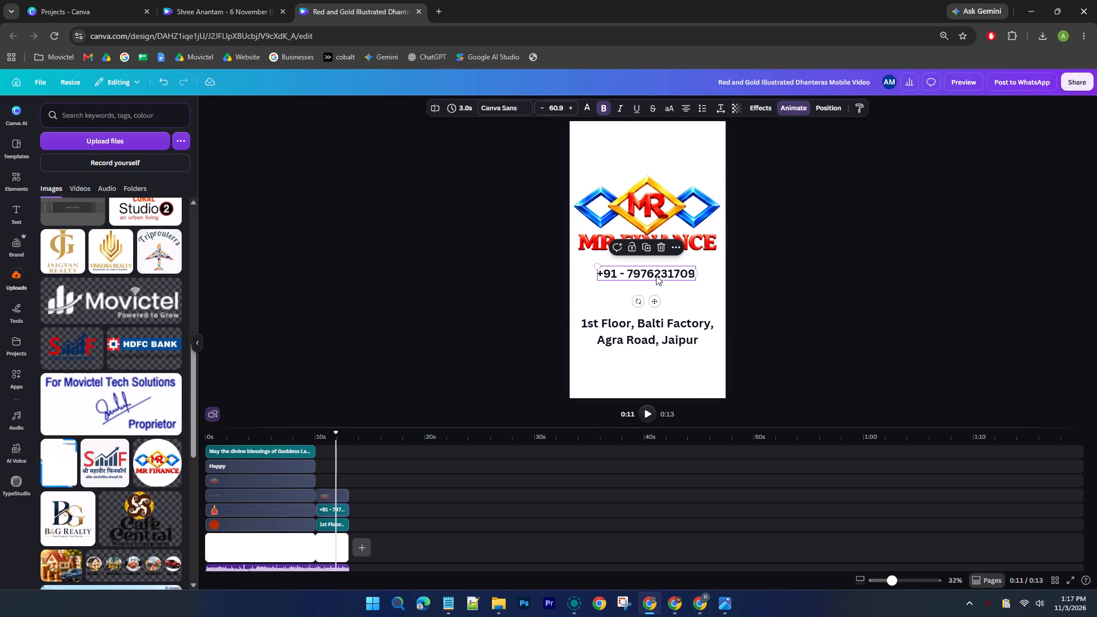
click(455, 604)
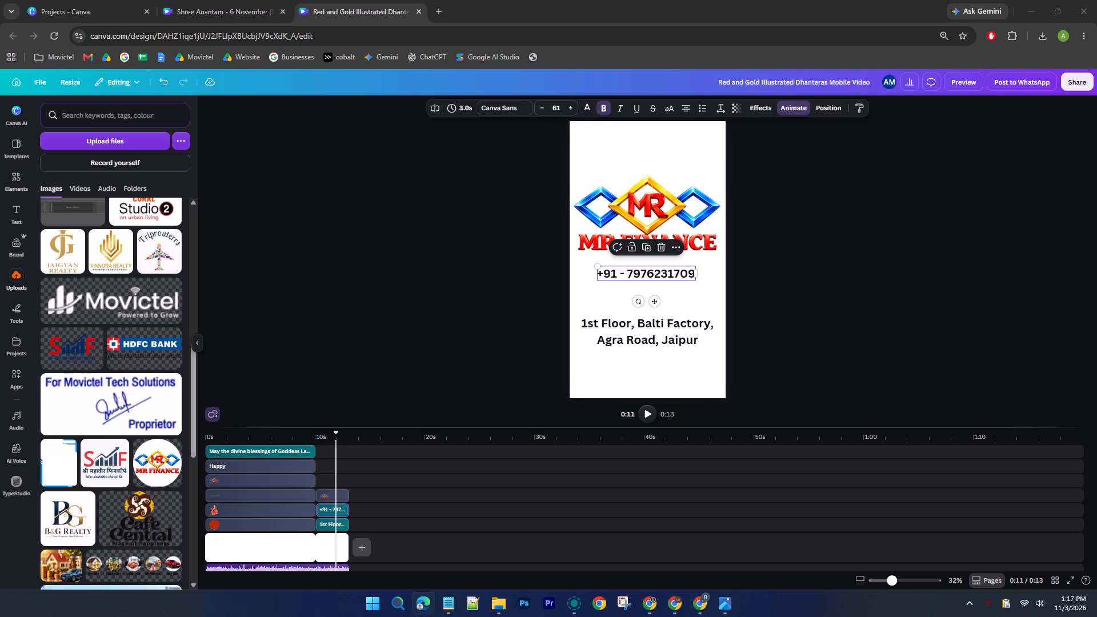
click(444, 597)
click(722, 482)
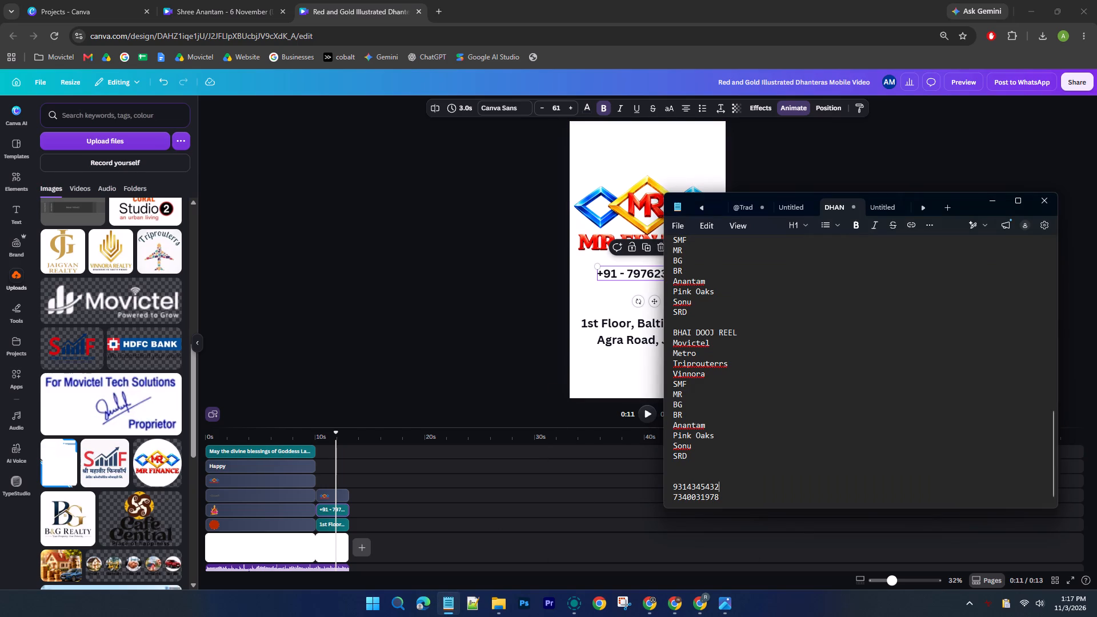
drag(723, 493, 662, 487)
key(ctrl+x)
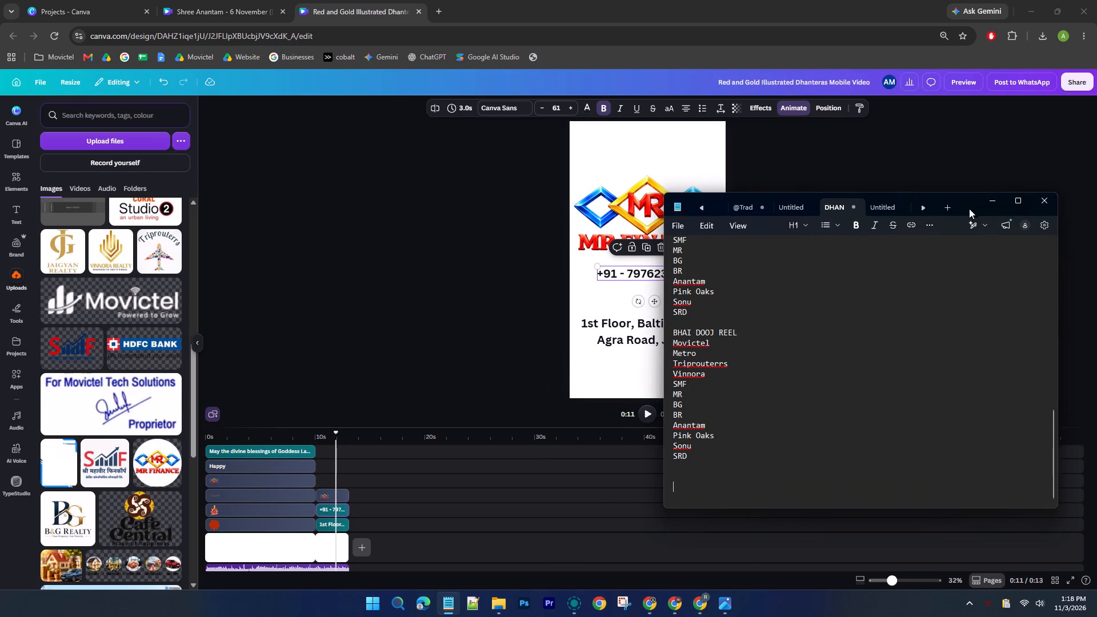
click(988, 199)
double_click(646, 275)
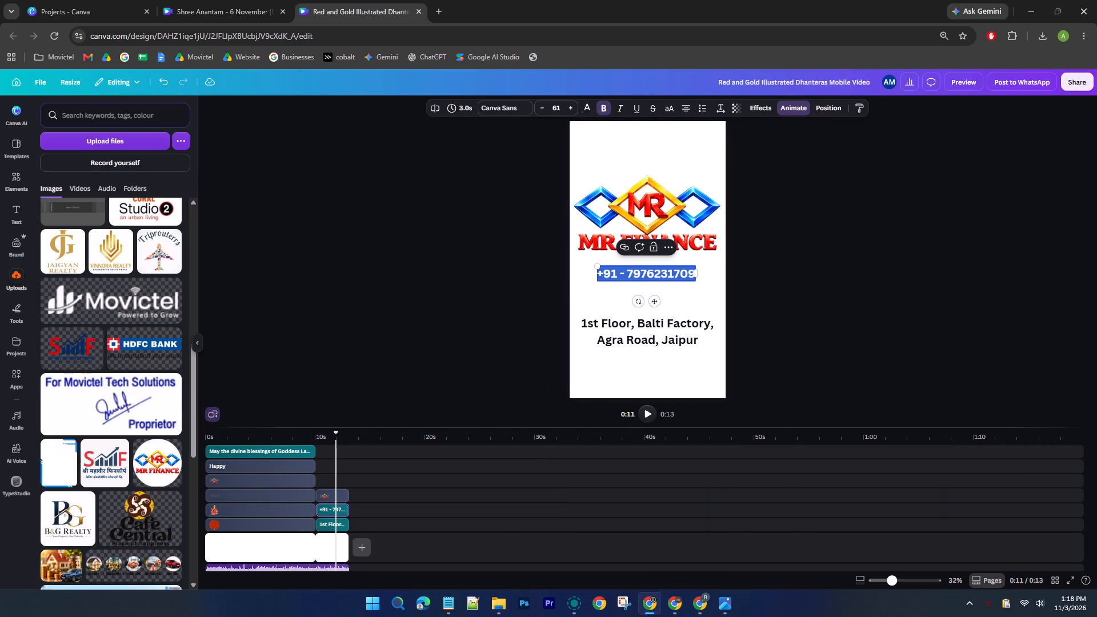
key(ctrl+v)
key(BackSpace)
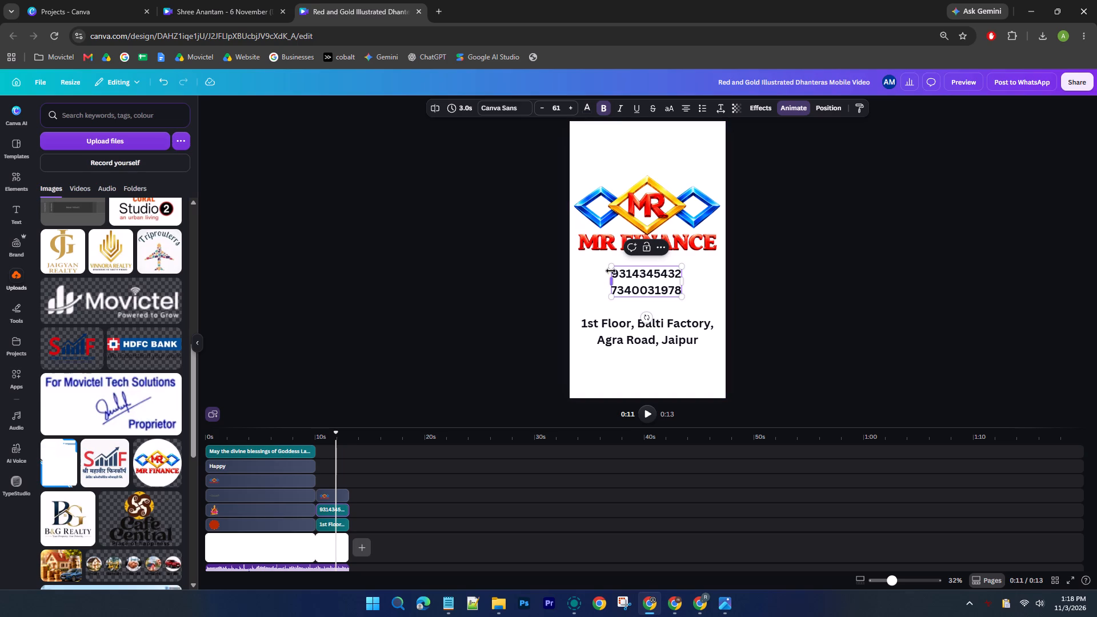
Add the prefix "+91 - " before each of the two phone numbers.
click(612, 274)
text(+91 -)
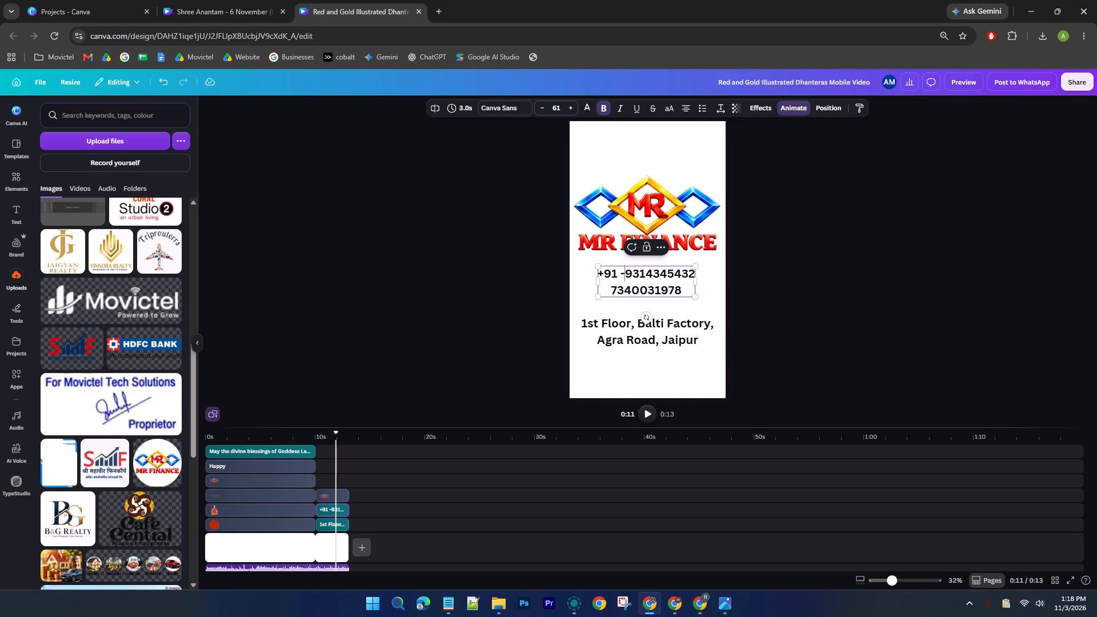
key(space)
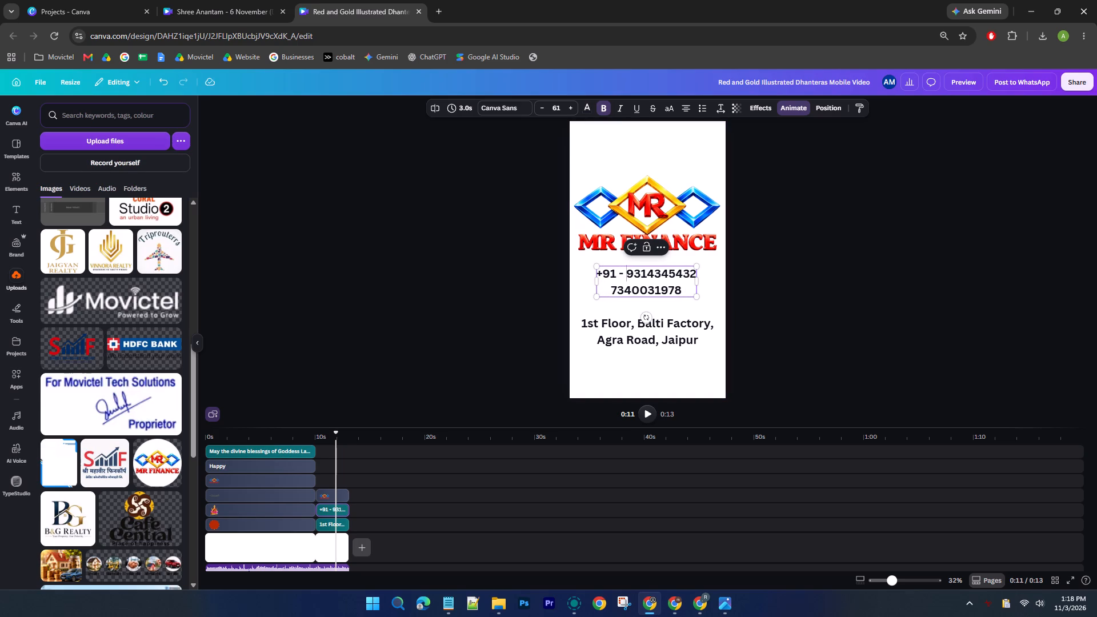
key(Down)
key(Left)
key(Left)
text(+91 -)
key(space)
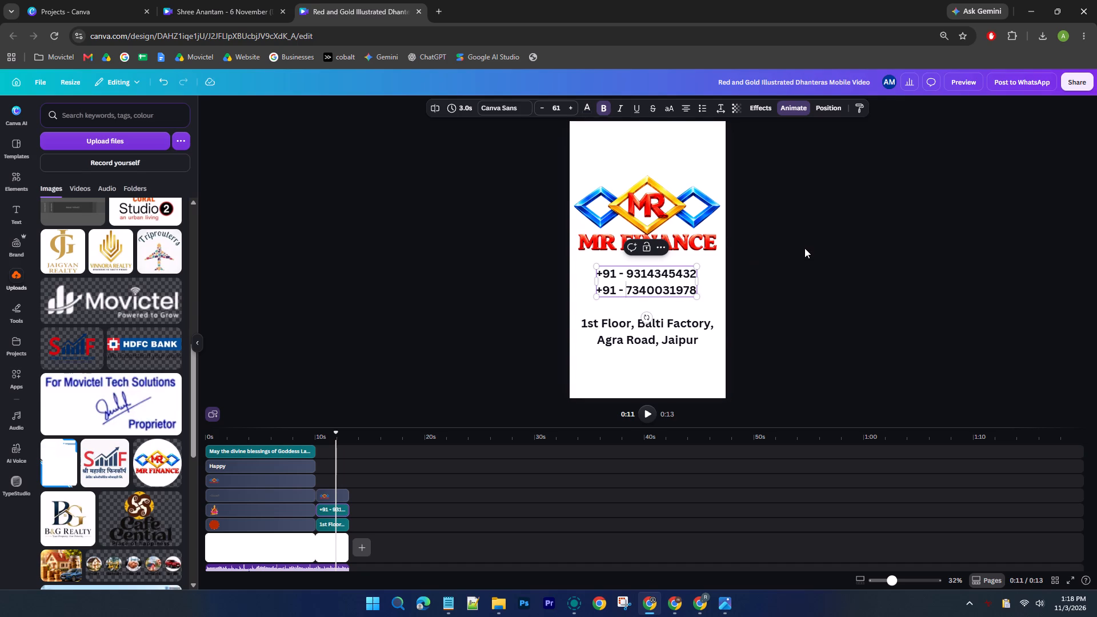
click(804, 248)
Enlarge the phone number text to a font size of about 78.6 and centre it horizontally between the logo and address.
click(670, 287)
drag(697, 298, 714, 312)
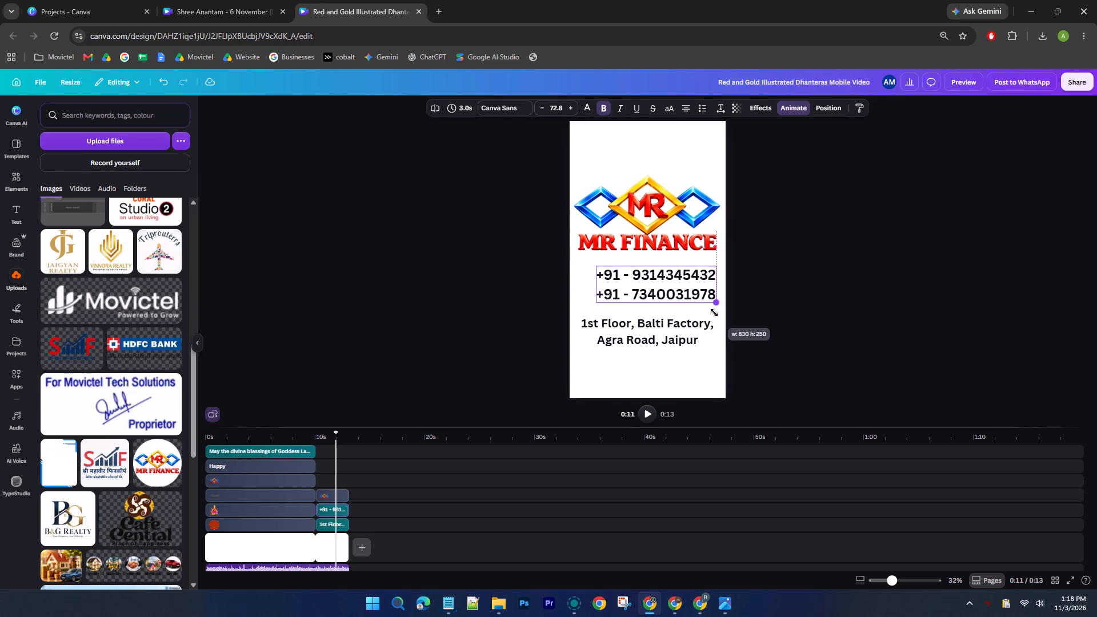
drag(714, 312, 720, 319)
drag(668, 298, 652, 301)
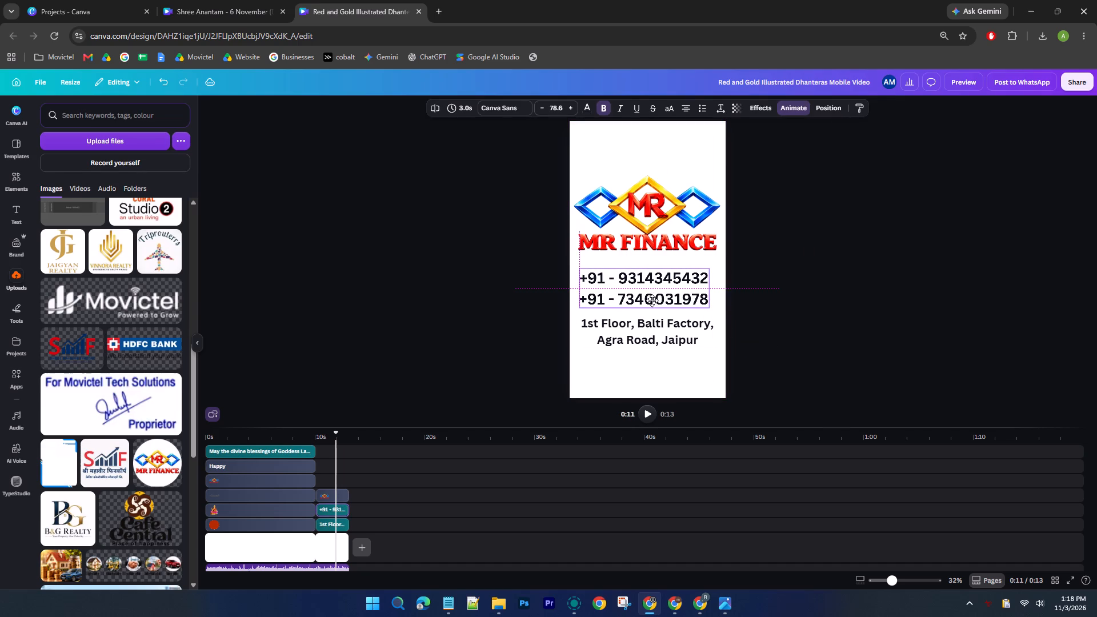
drag(652, 301, 652, 301)
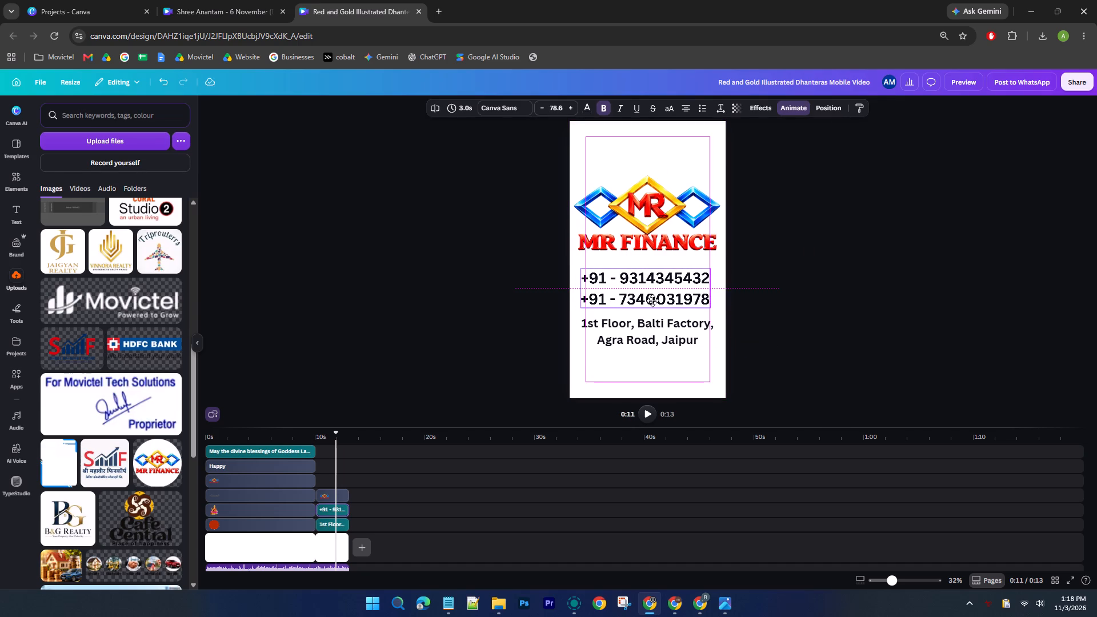
drag(652, 301, 655, 301)
click(846, 328)
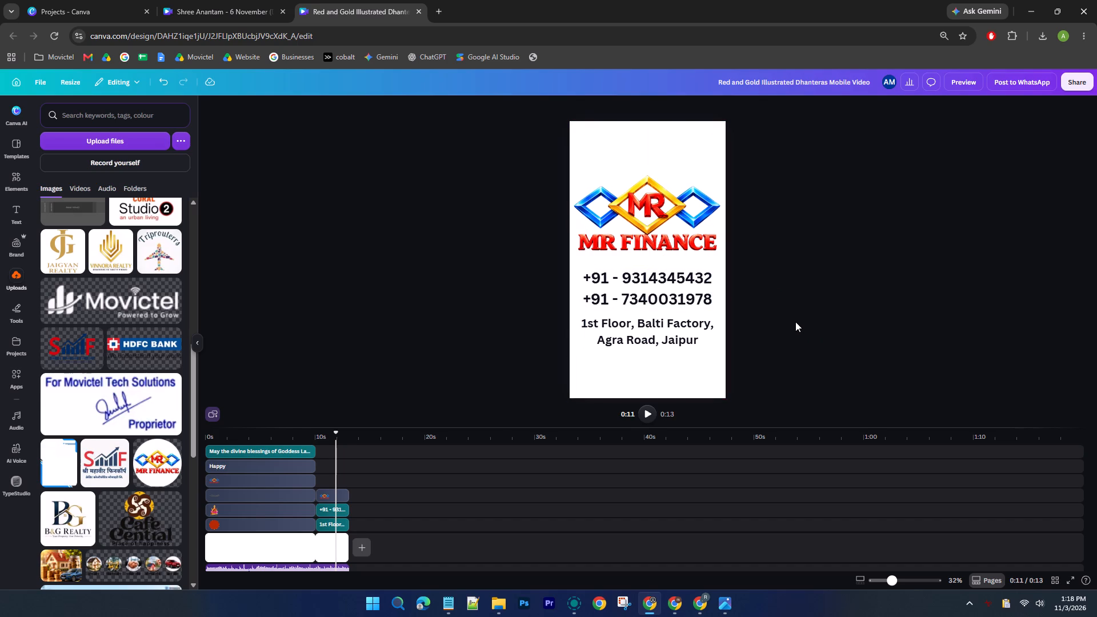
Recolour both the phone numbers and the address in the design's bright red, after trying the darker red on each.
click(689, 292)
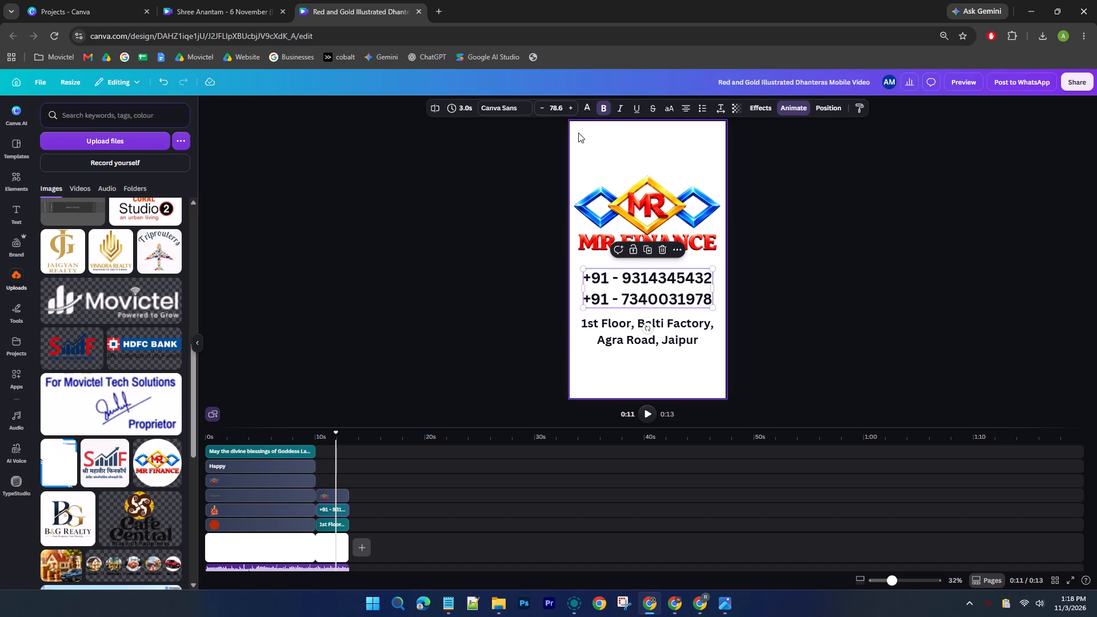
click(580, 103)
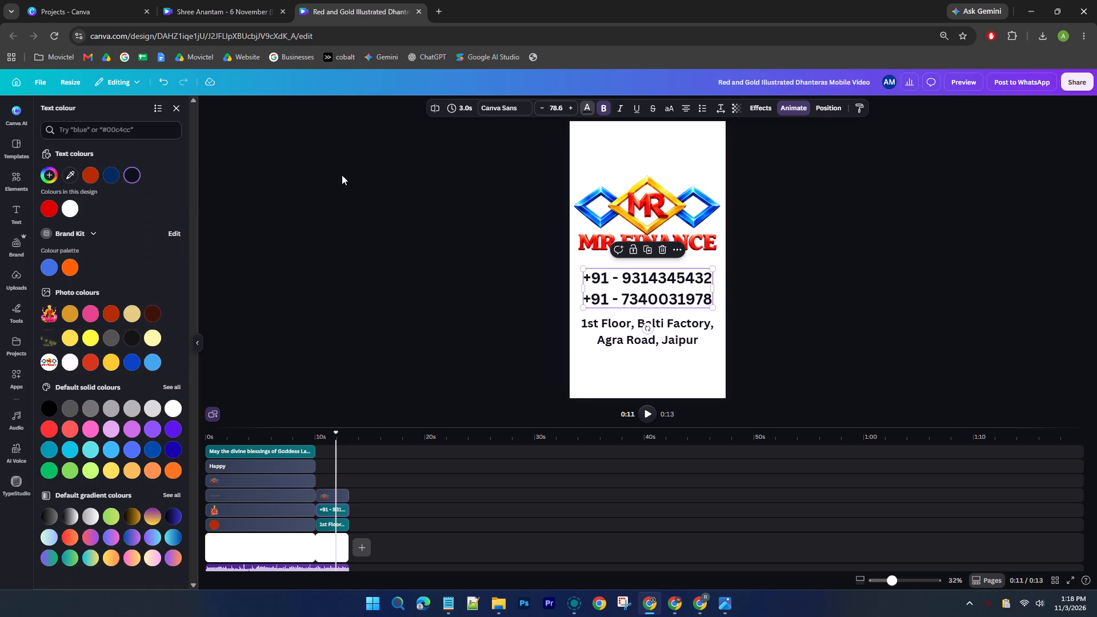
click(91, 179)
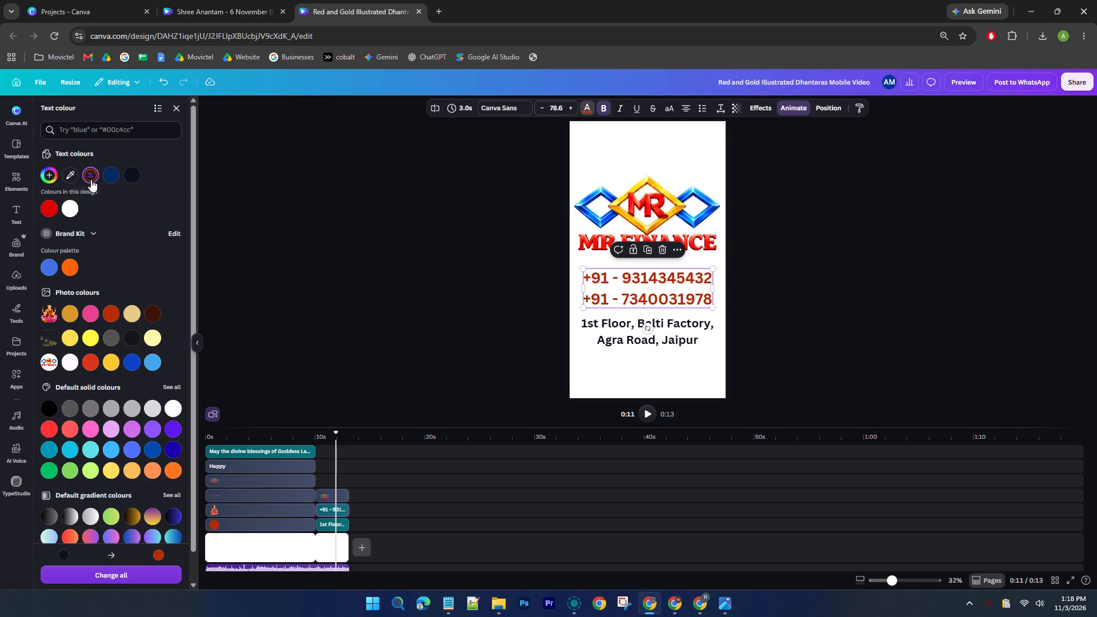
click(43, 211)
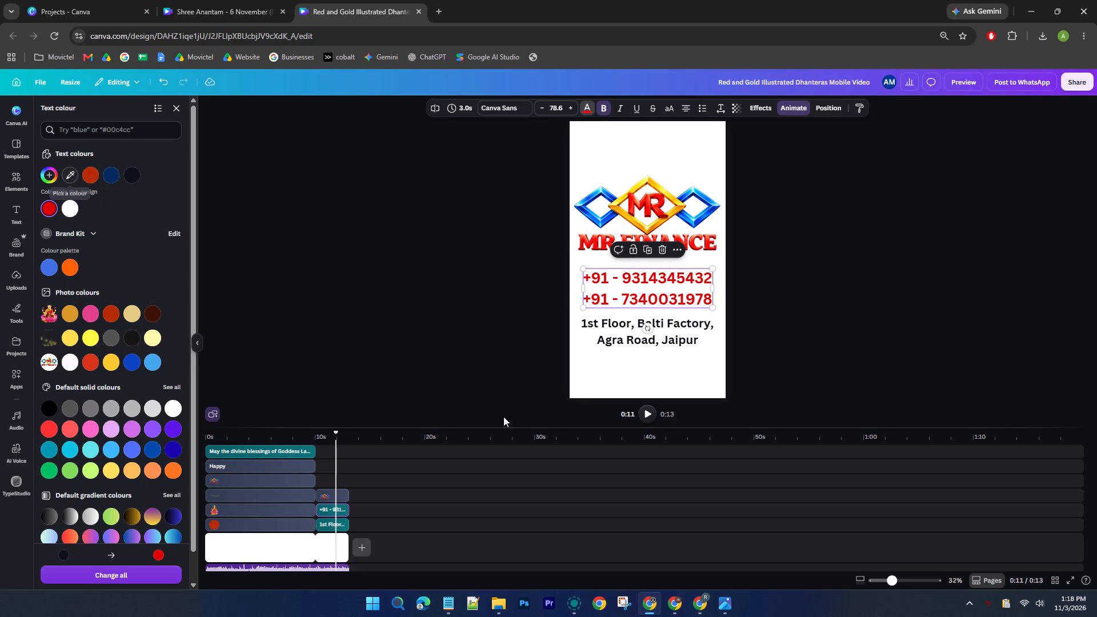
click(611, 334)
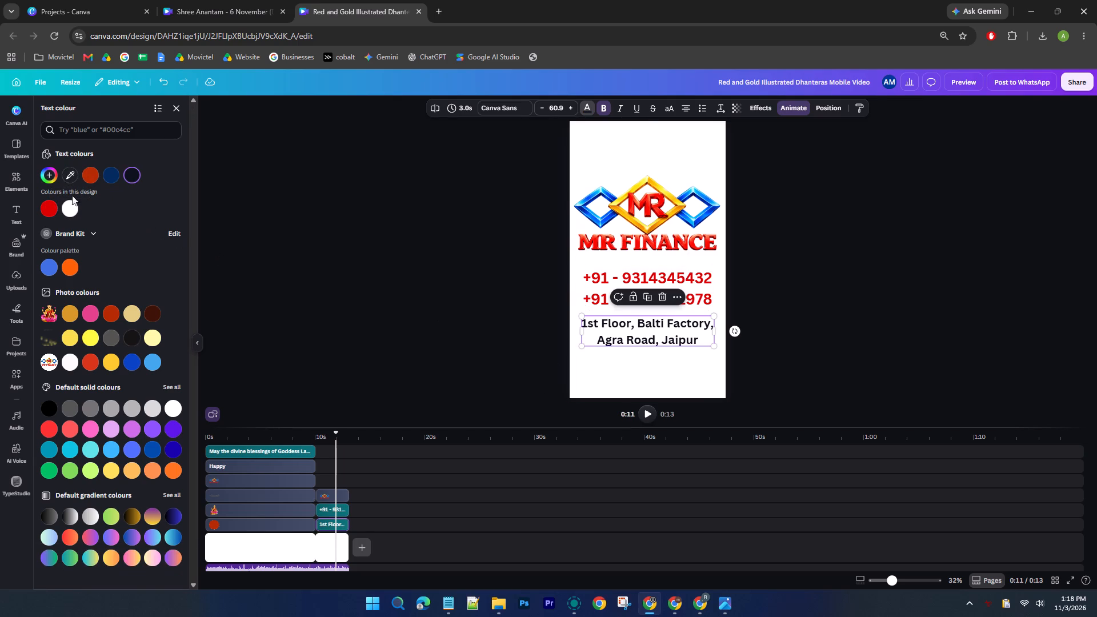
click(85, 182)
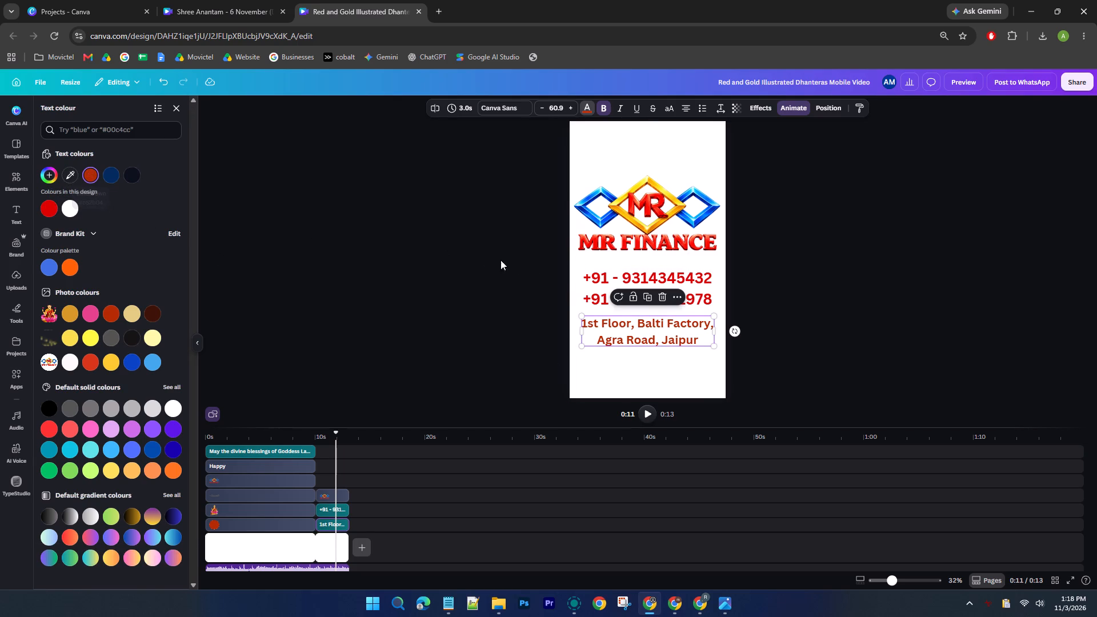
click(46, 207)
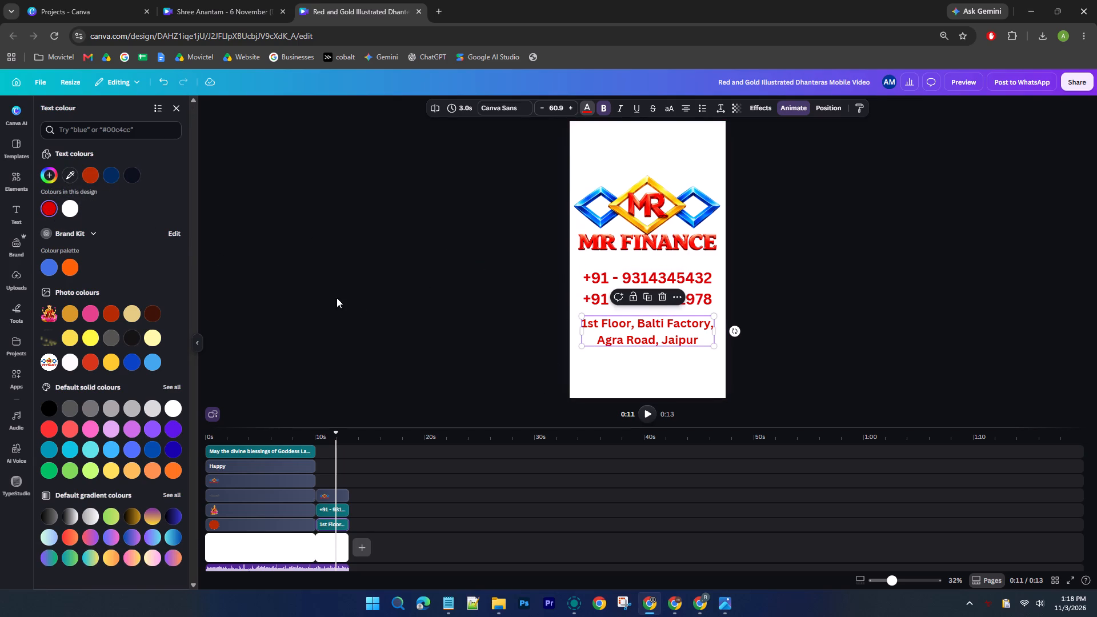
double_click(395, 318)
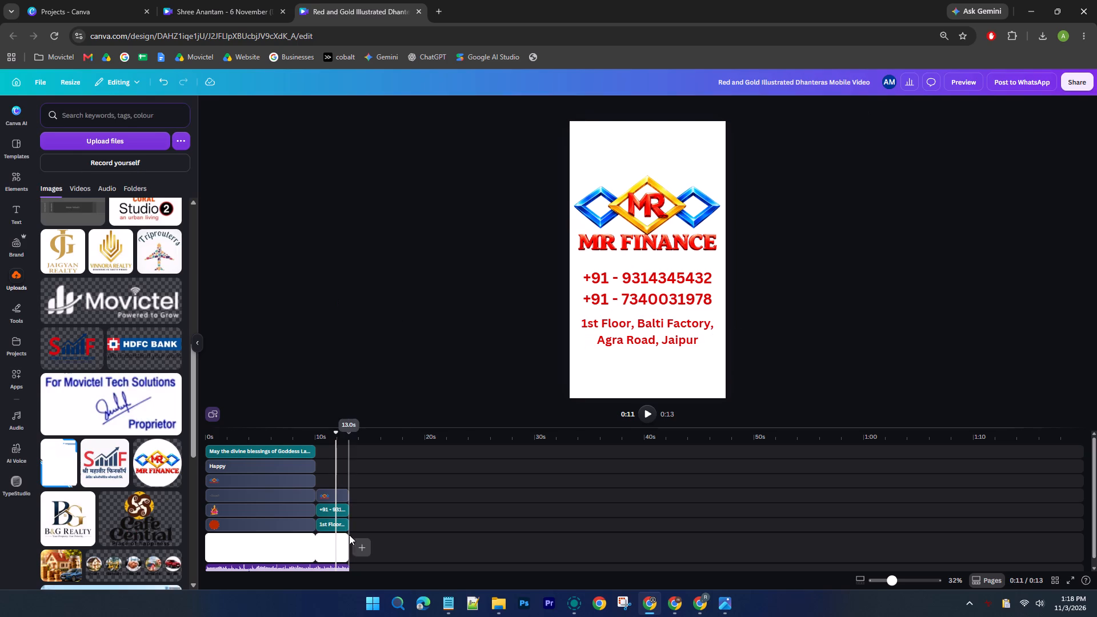
Set the text colour of both the phone numbers and the address to black.
click(648, 283)
click(588, 107)
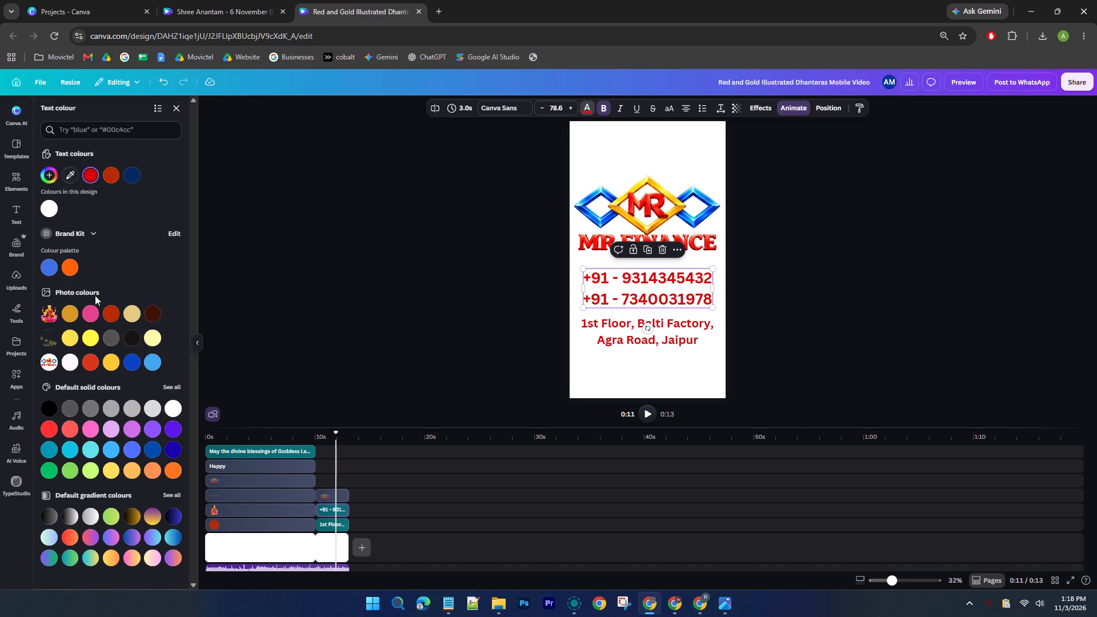
click(54, 403)
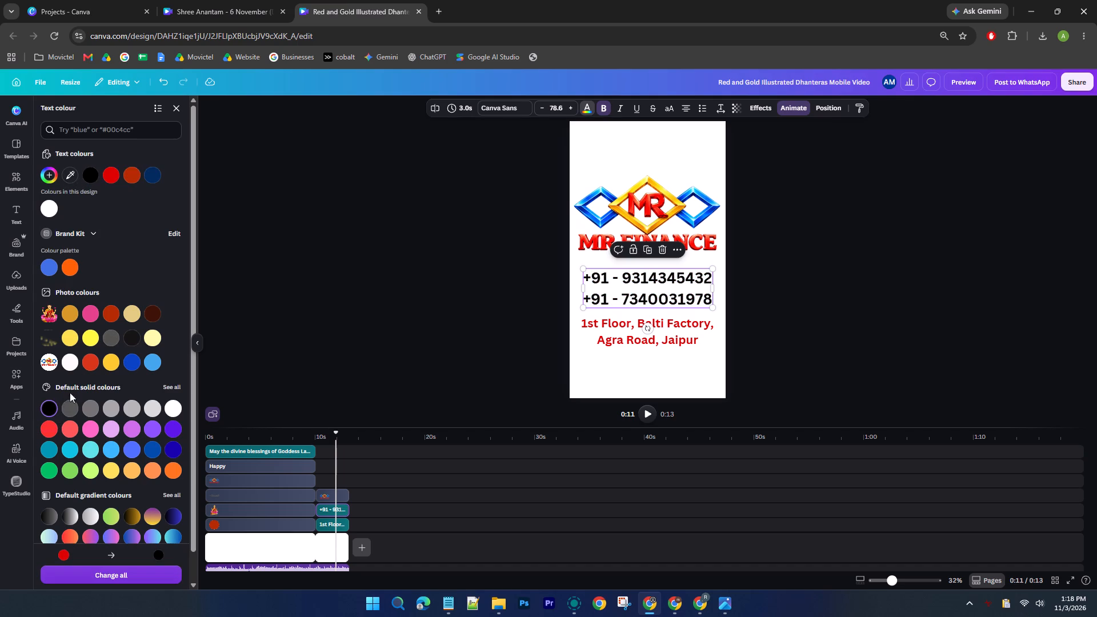
click(616, 340)
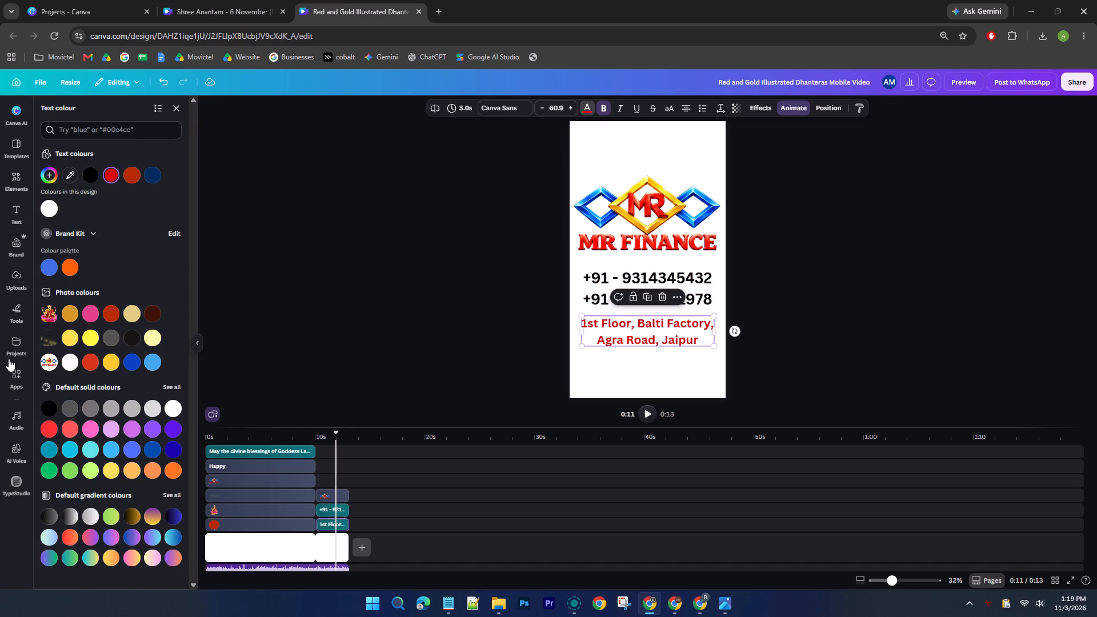
click(46, 411)
click(394, 256)
click(394, 256)
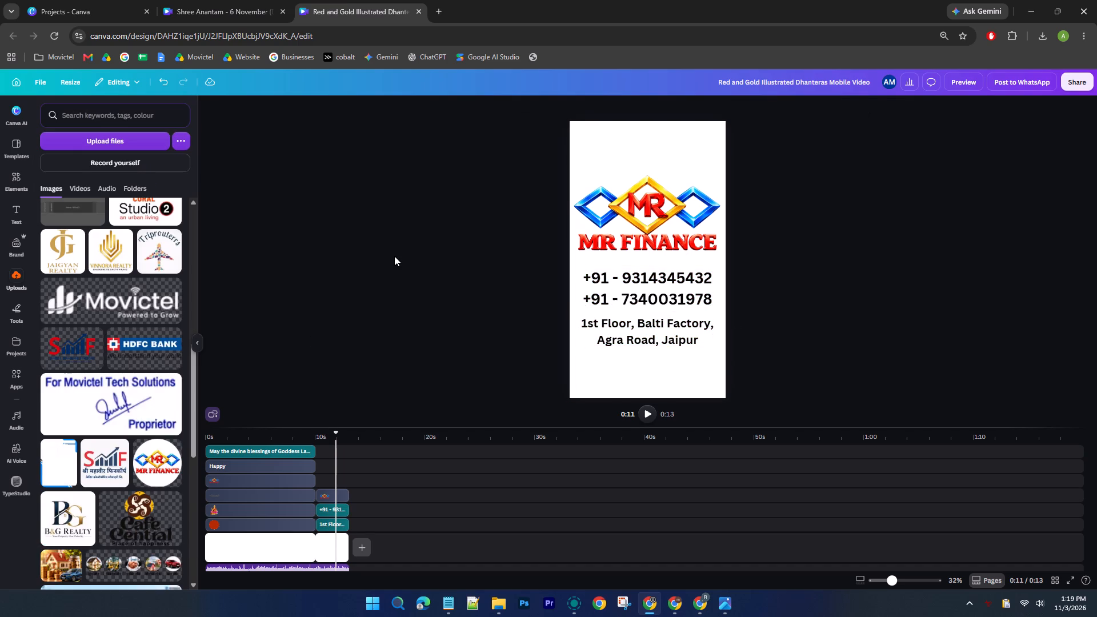
Change the phone numbers' font to Norwester, after trying Gulfs Display and League Spartan.
click(632, 281)
click(495, 102)
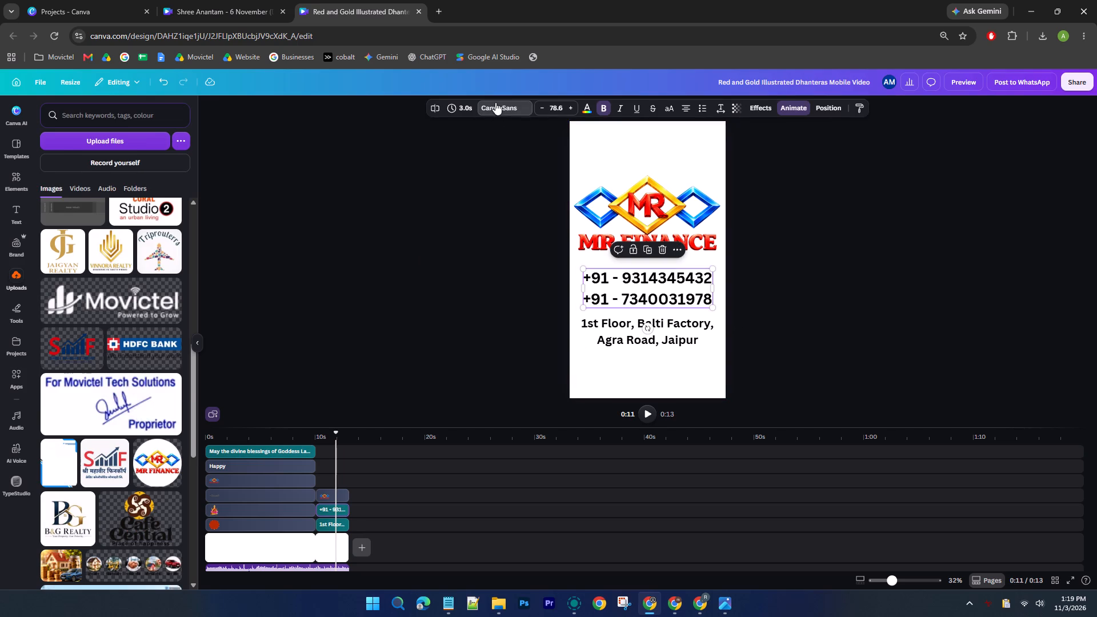
scroll(114, 320, down, 3)
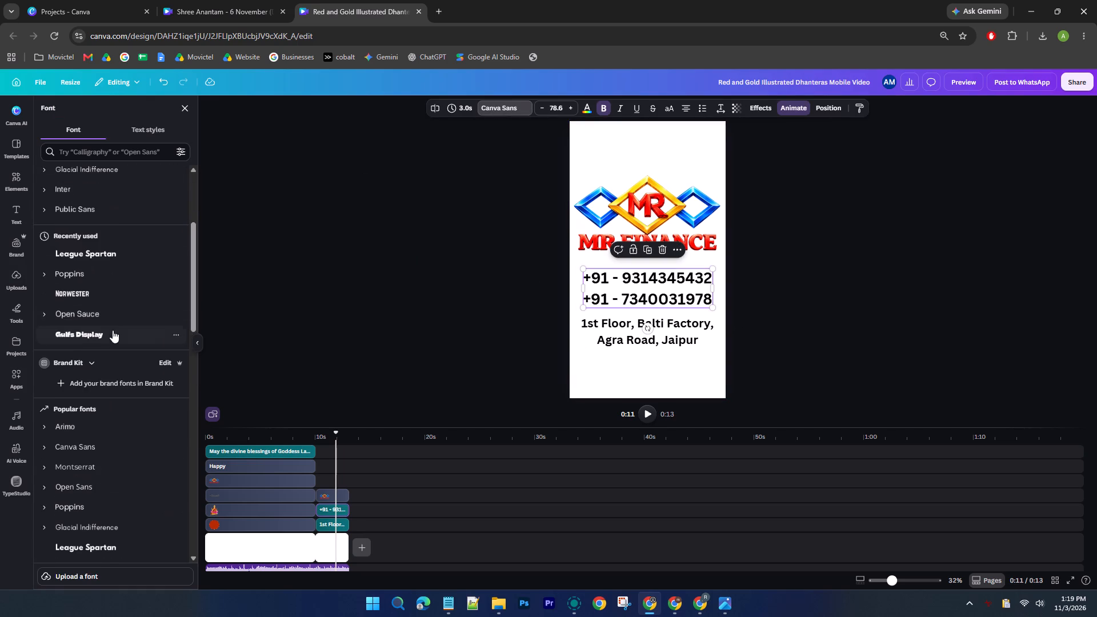
click(101, 332)
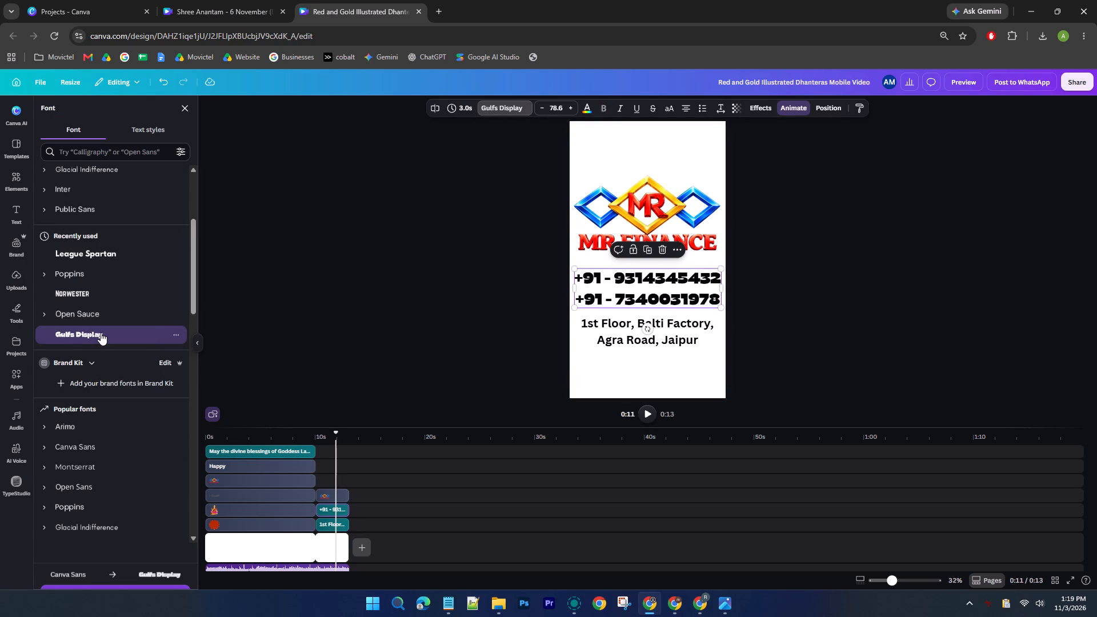
click(105, 246)
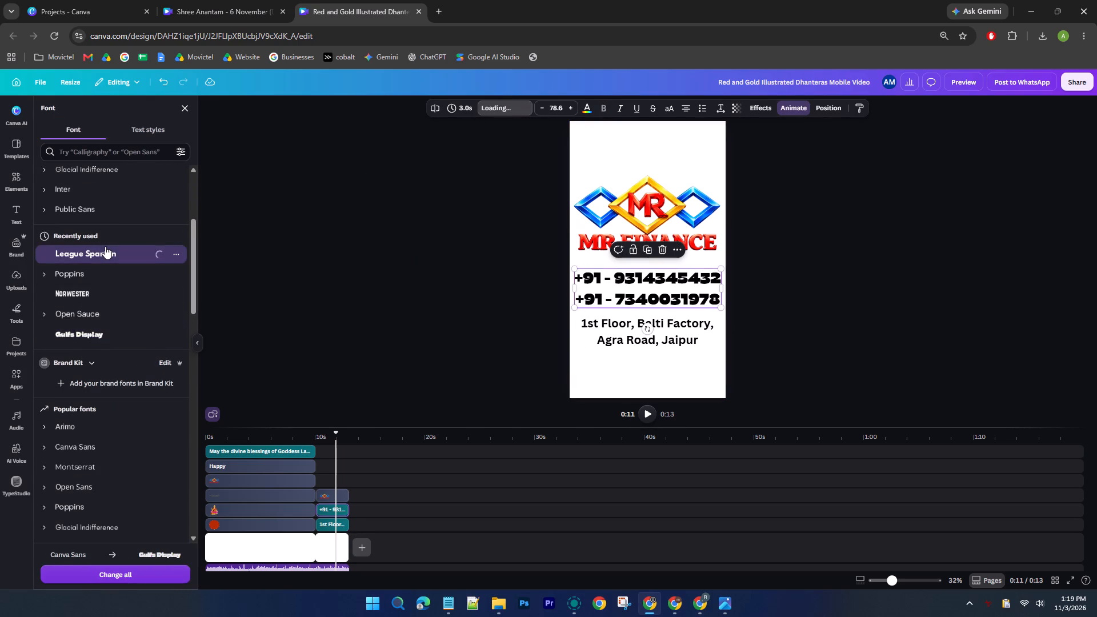
click(104, 293)
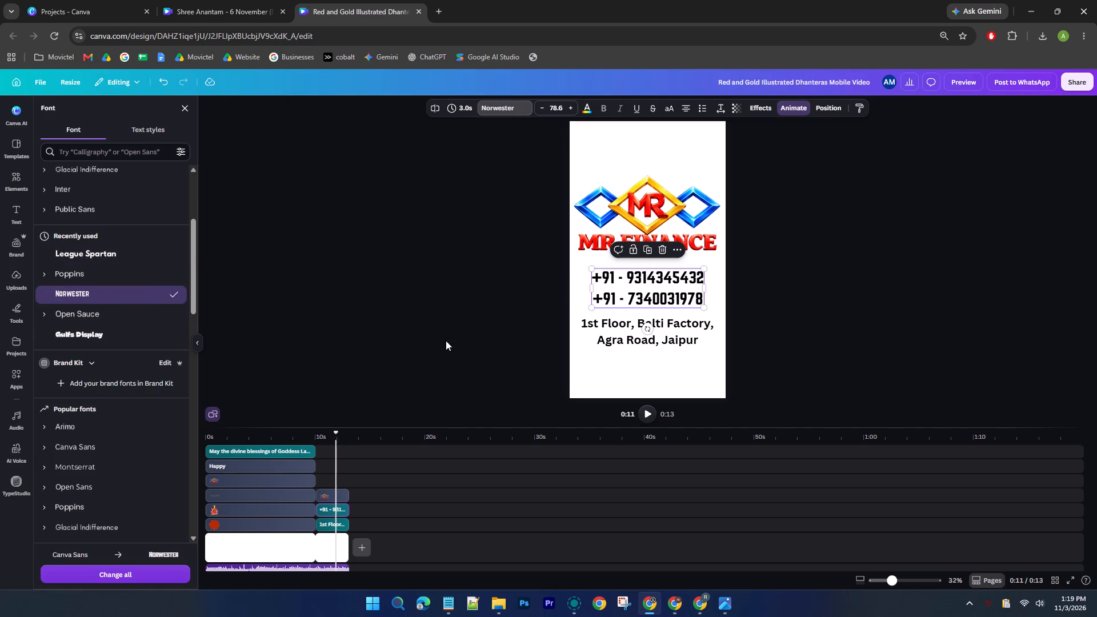
Change the address text's font to Anton.
click(588, 334)
click(341, 311)
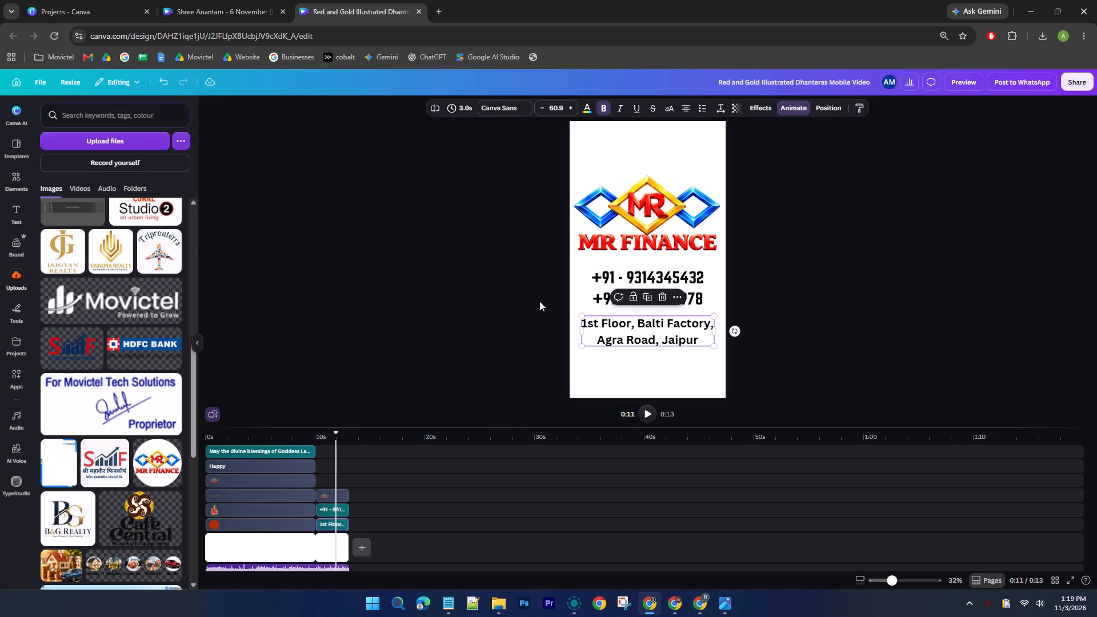
click(539, 301)
click(607, 327)
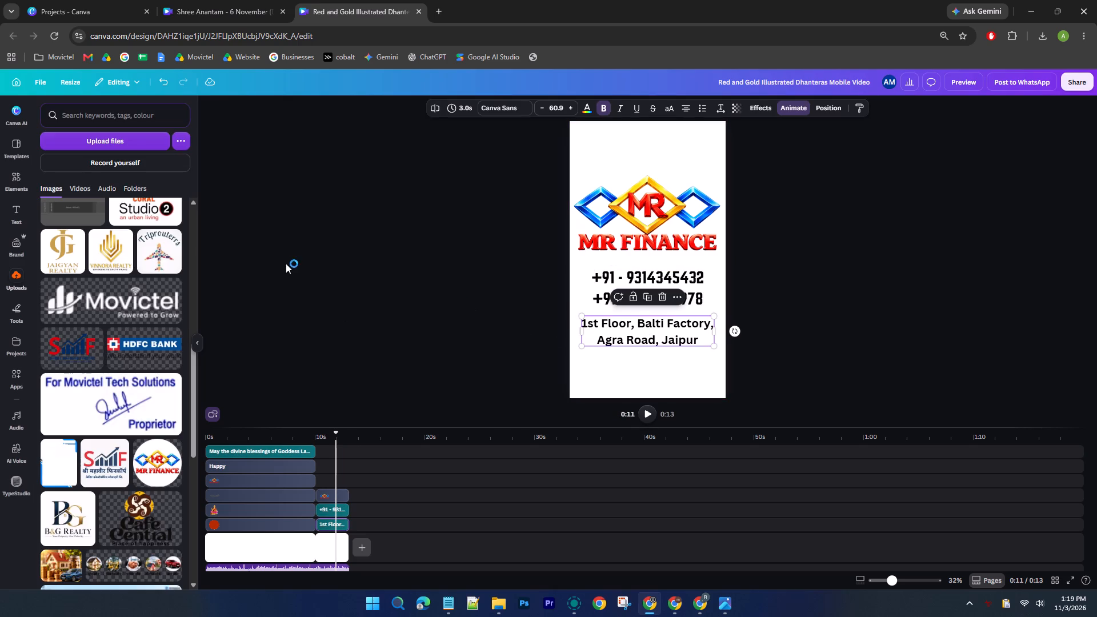
click(487, 105)
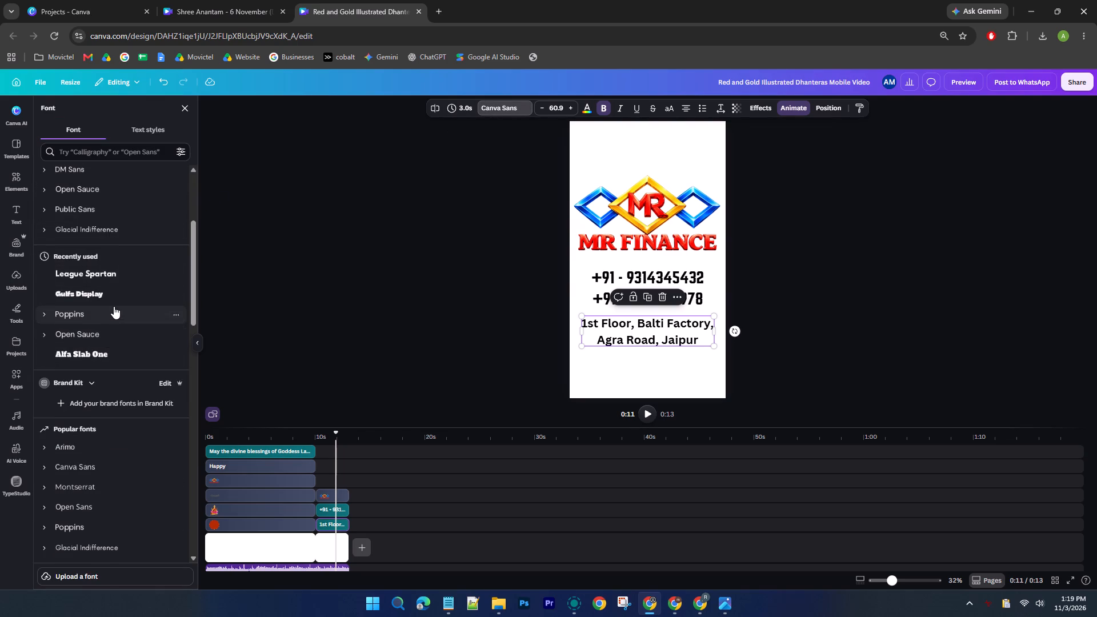
scroll(114, 306, down, 1)
click(113, 522)
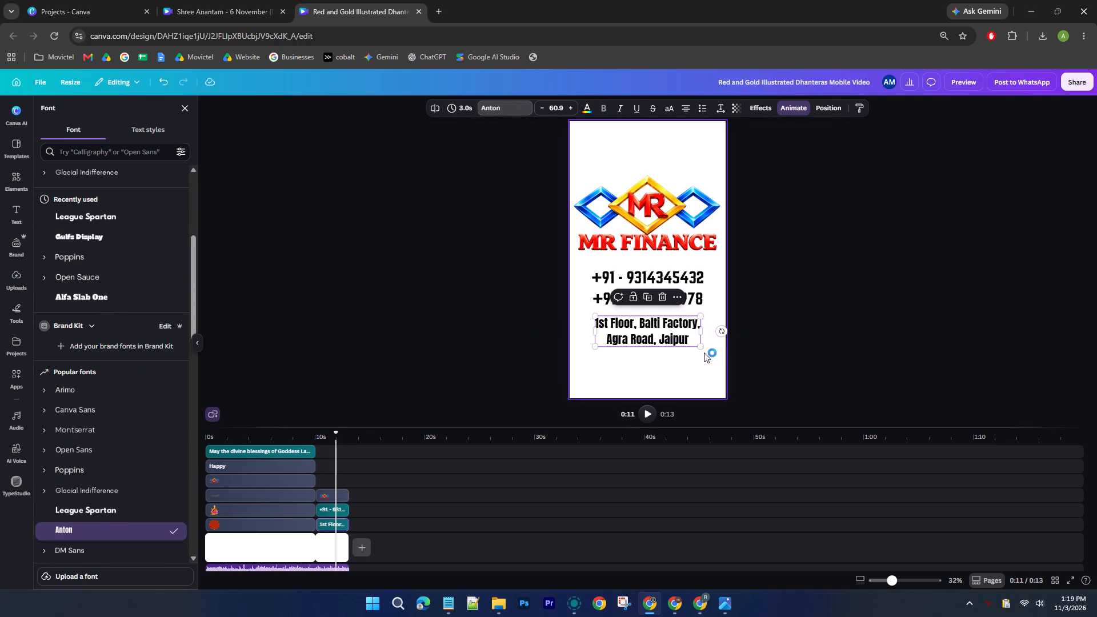
Enlarge the address to a font size of about 67.5, centre it slightly lower, and shift the phone numbers down a little.
drag(702, 347, 710, 363)
drag(668, 340, 657, 346)
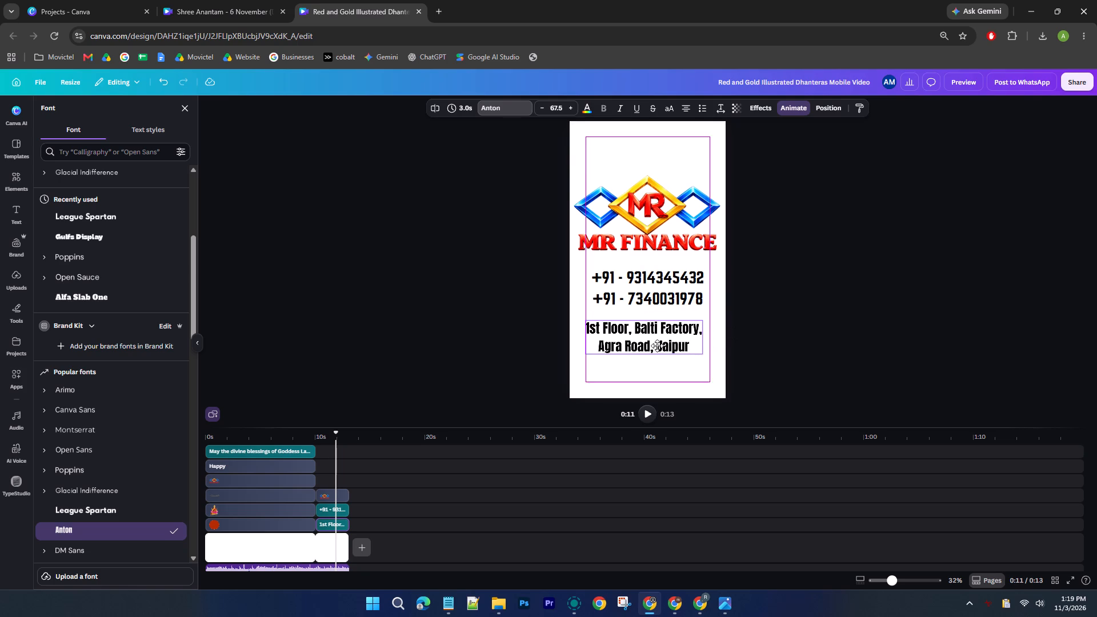
drag(657, 346, 662, 346)
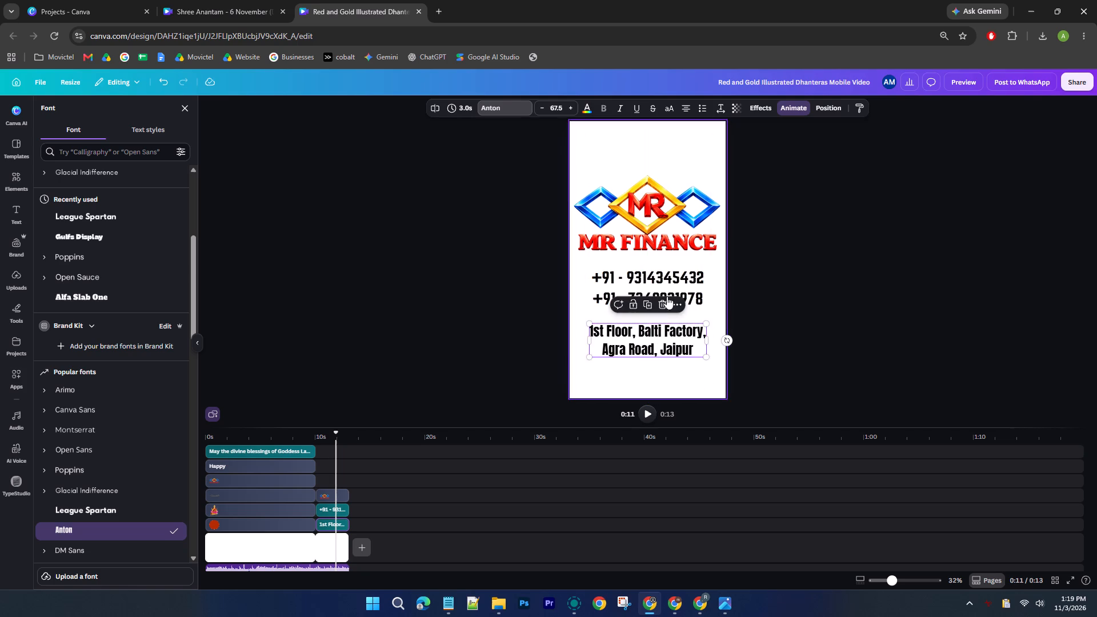
click(673, 286)
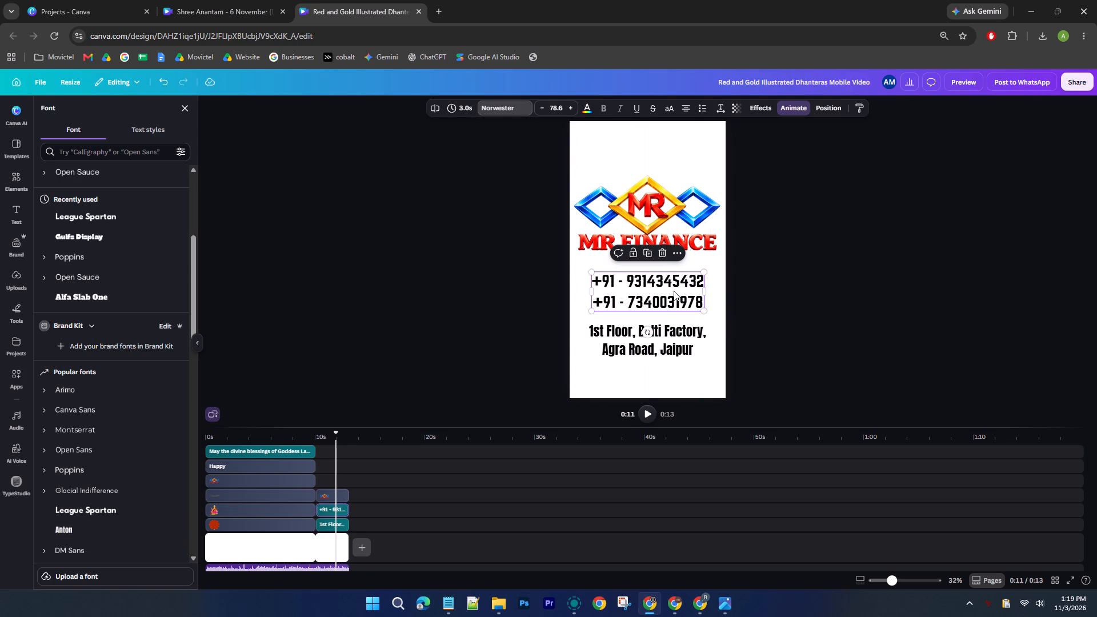
click(482, 210)
Play the video from about 0:07 to check how it runs into the closing page.
drag(332, 436, 287, 432)
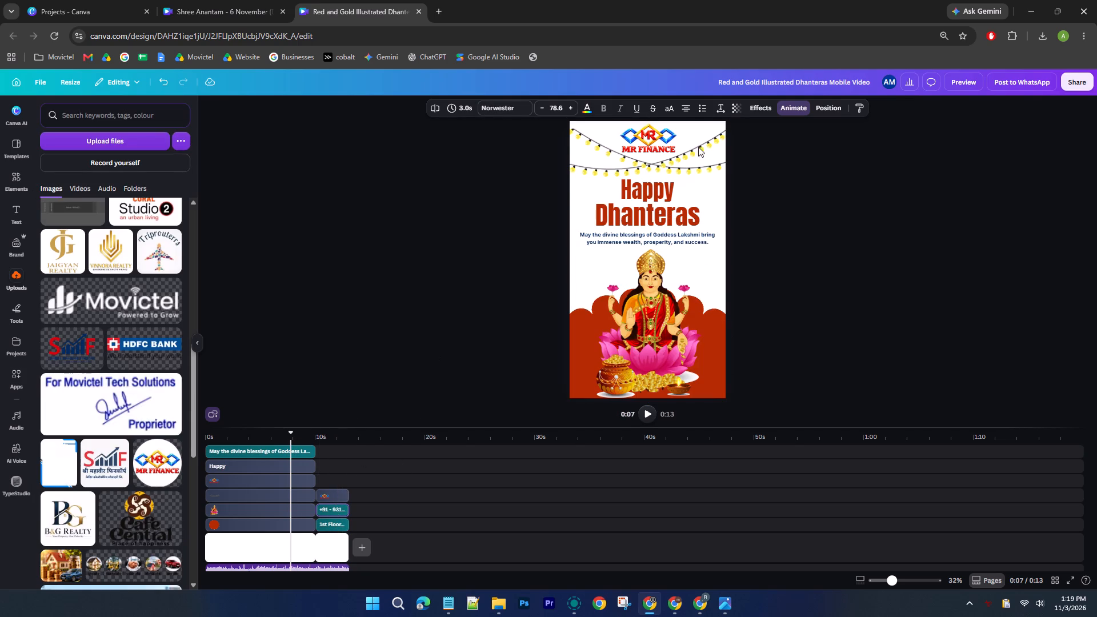
click(642, 407)
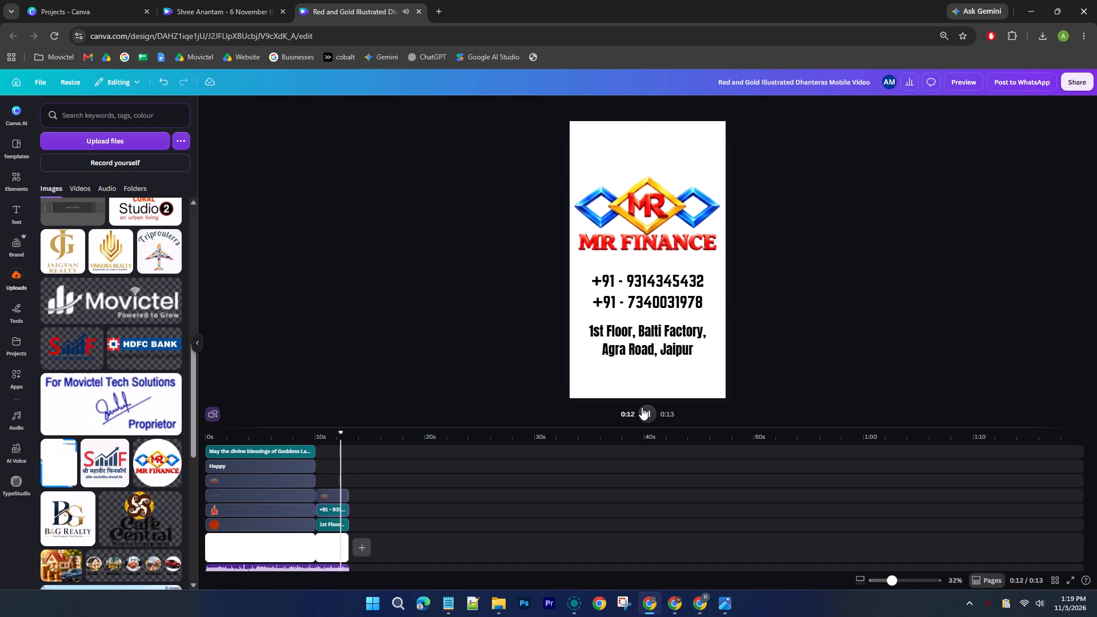
click(642, 407)
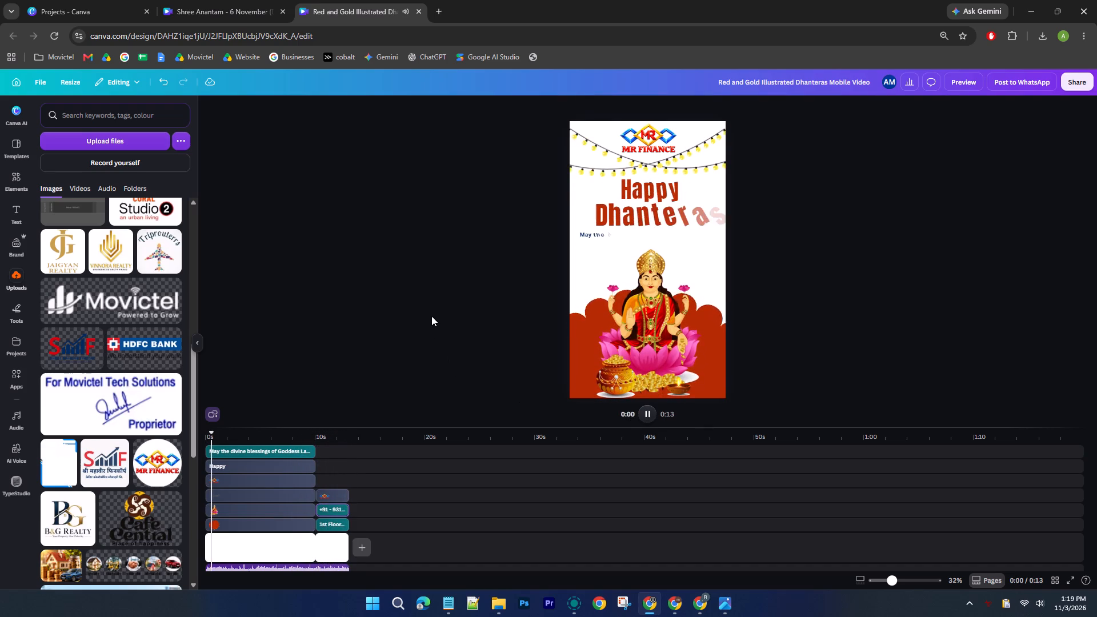
Rename the design as "MR Finance - 6 Nov".
click(752, 78)
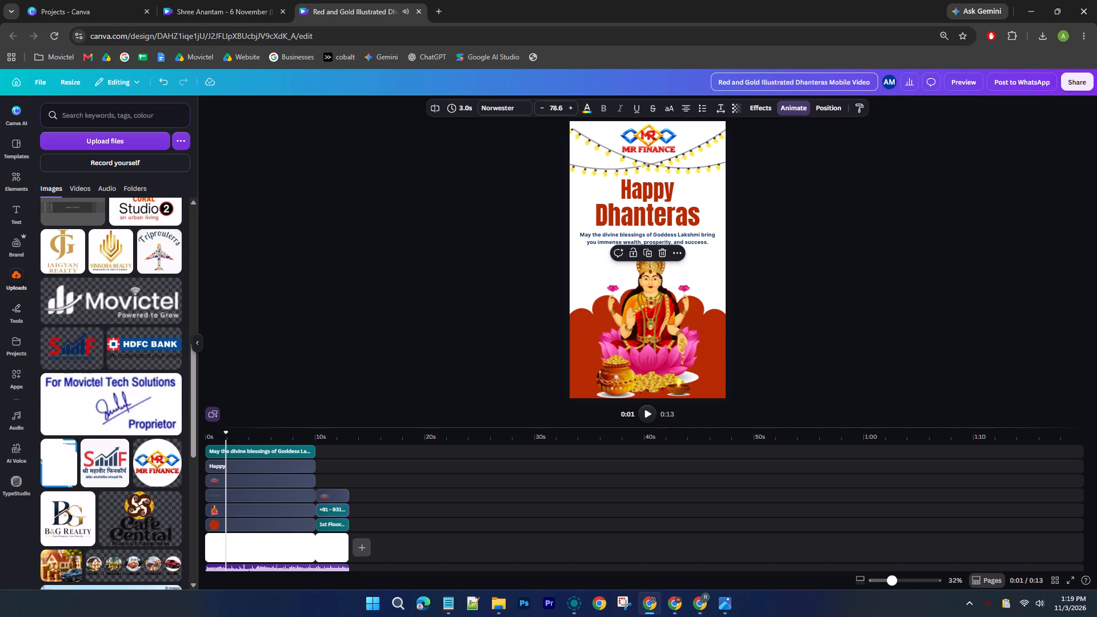
key(ctrl+a)
text(MR Finance - 2)
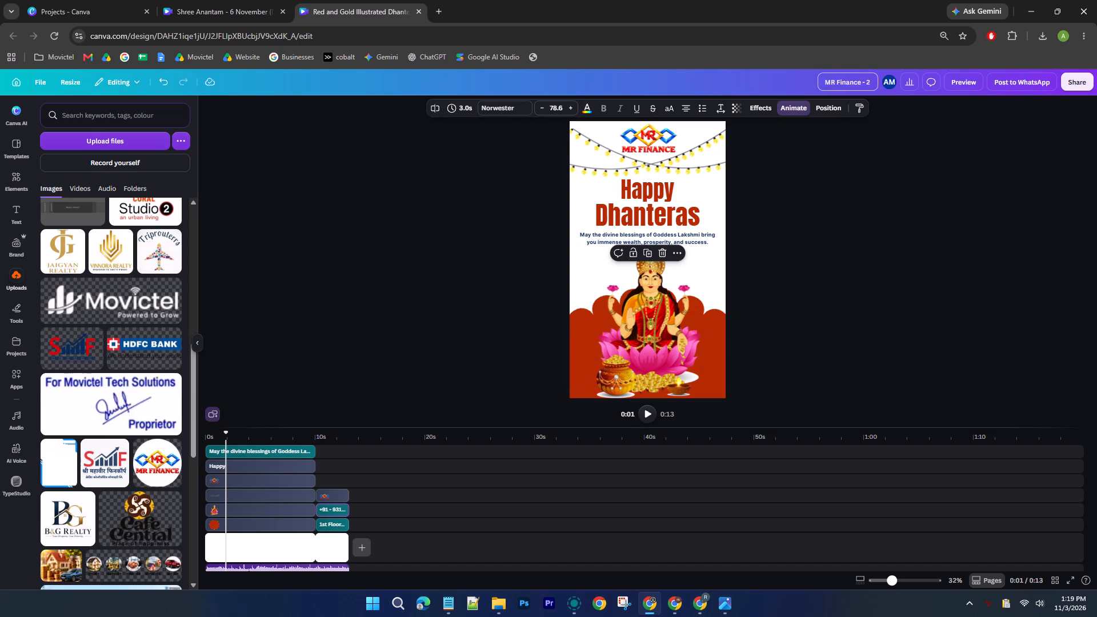
key(BackSpace)
text(6 Nov)
key(Return)
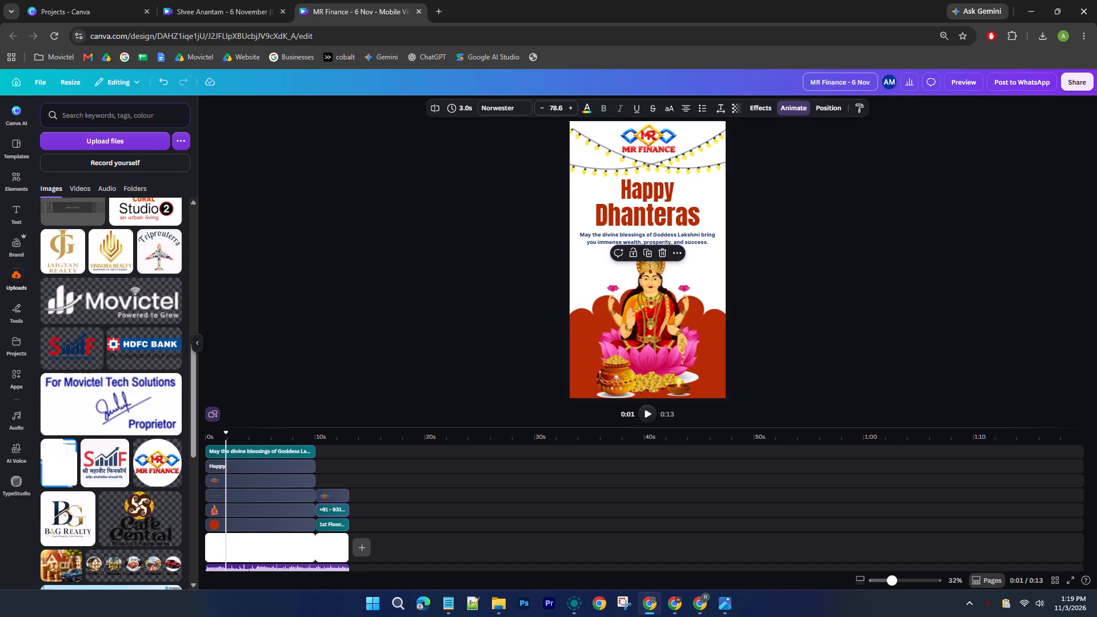
Download the design as an MP4 video in 4K quality.
click(1091, 82)
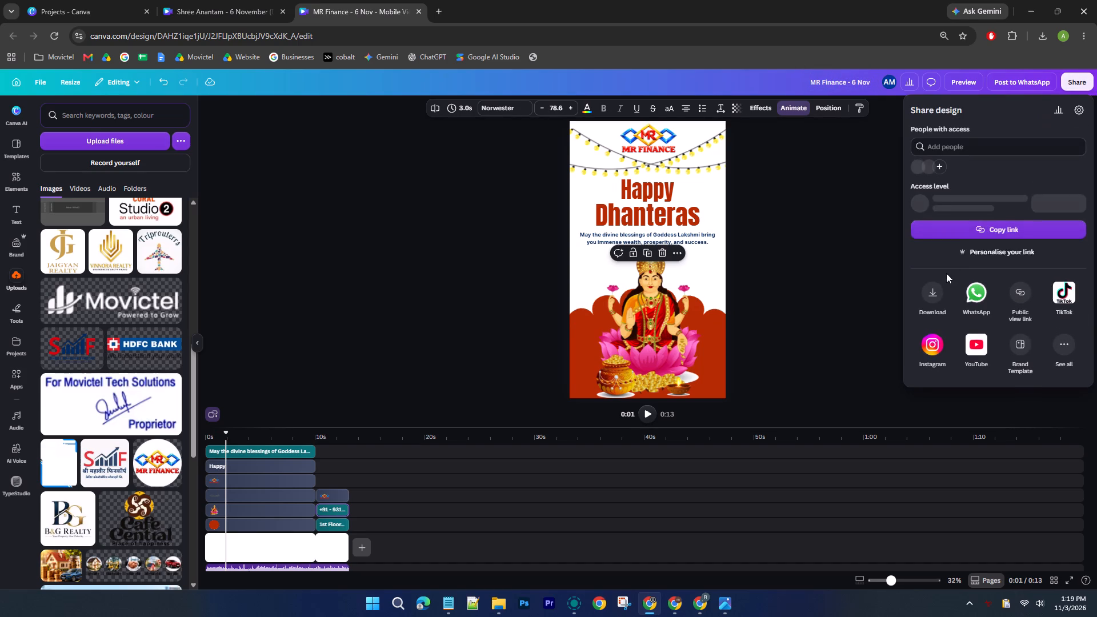
click(934, 289)
click(1056, 183)
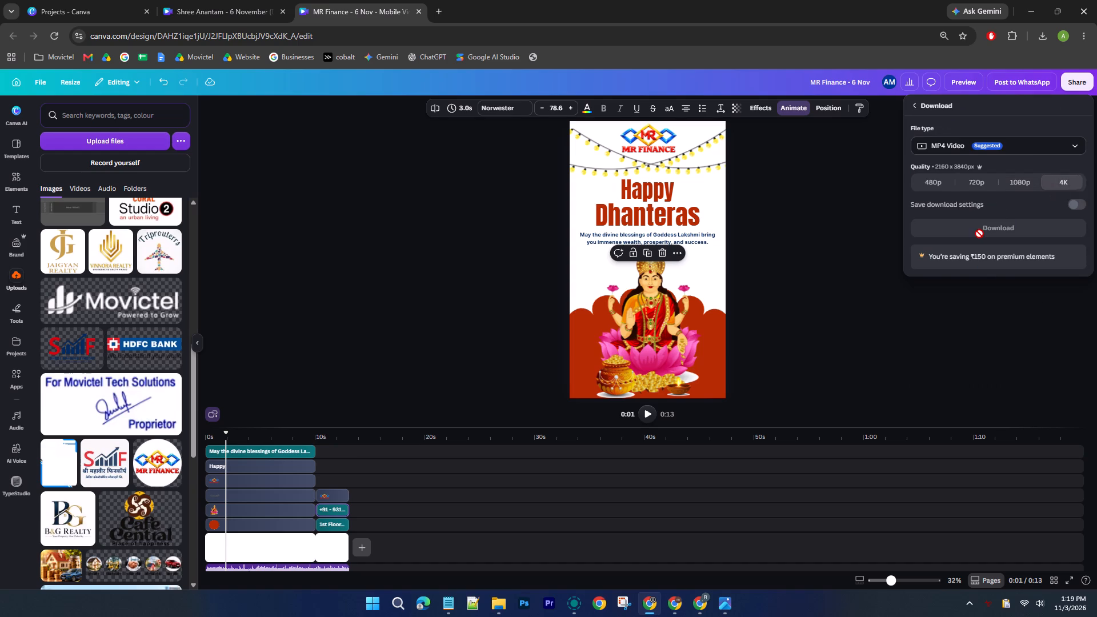
click(974, 227)
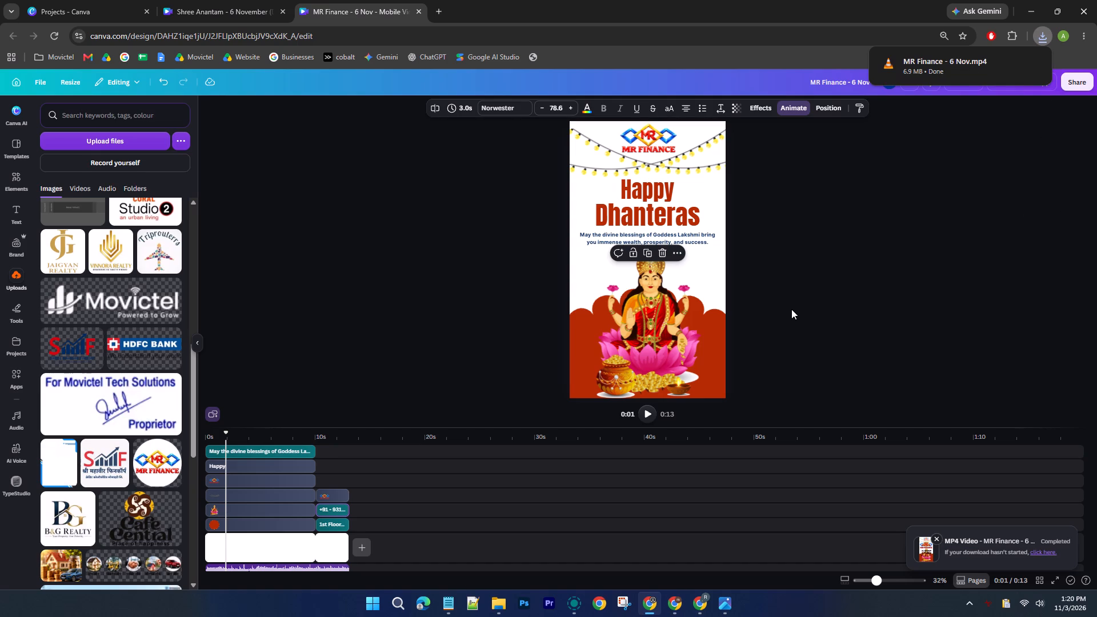
Send the downloaded "MR Finance - 6 Nov" video from the Downloads folder to Sunil PC through LocalSend.
click(510, 602)
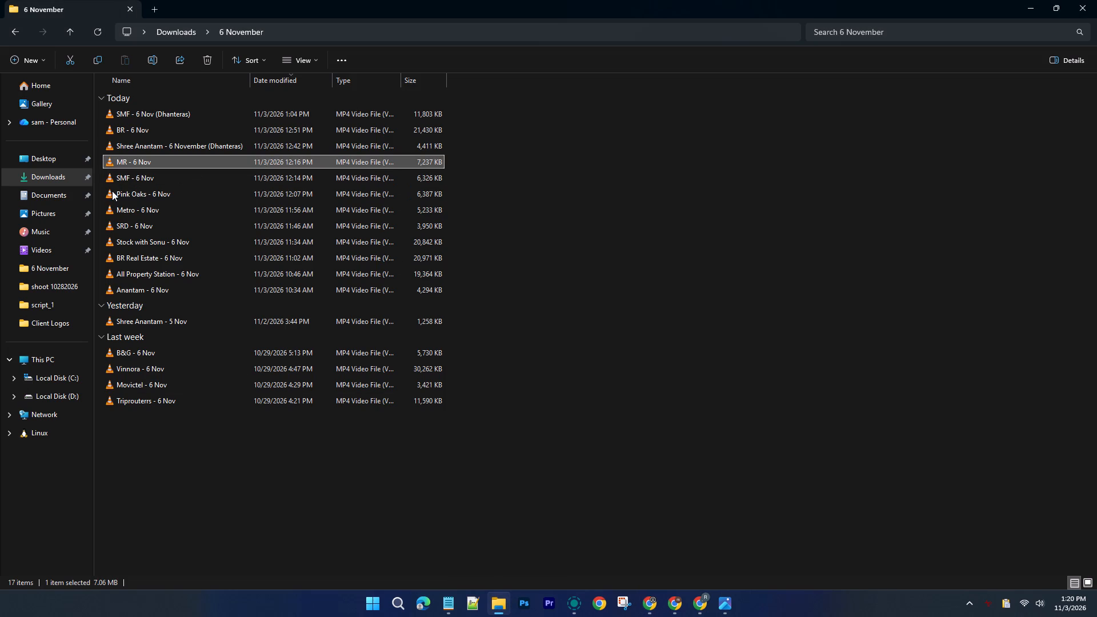
click(52, 179)
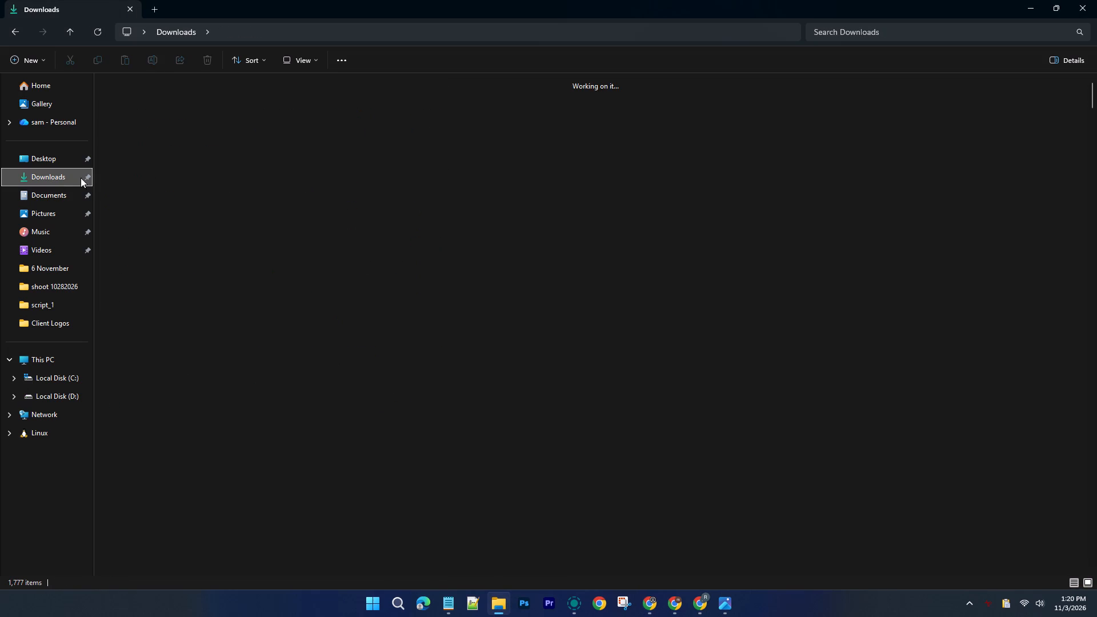
drag(133, 145, 552, 524)
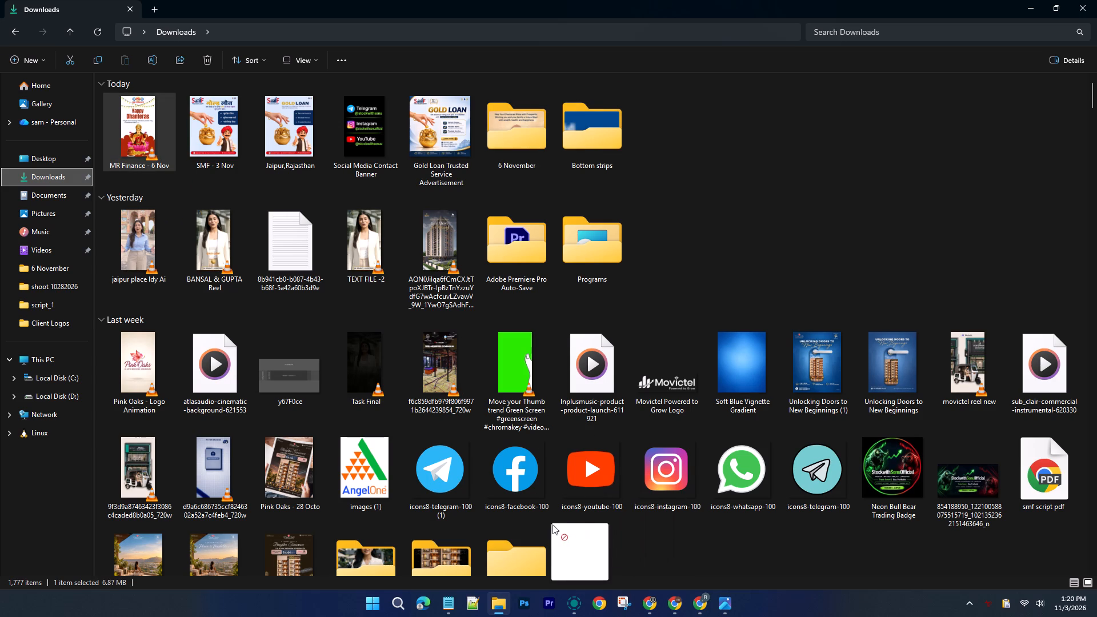
drag(552, 524, 592, 484)
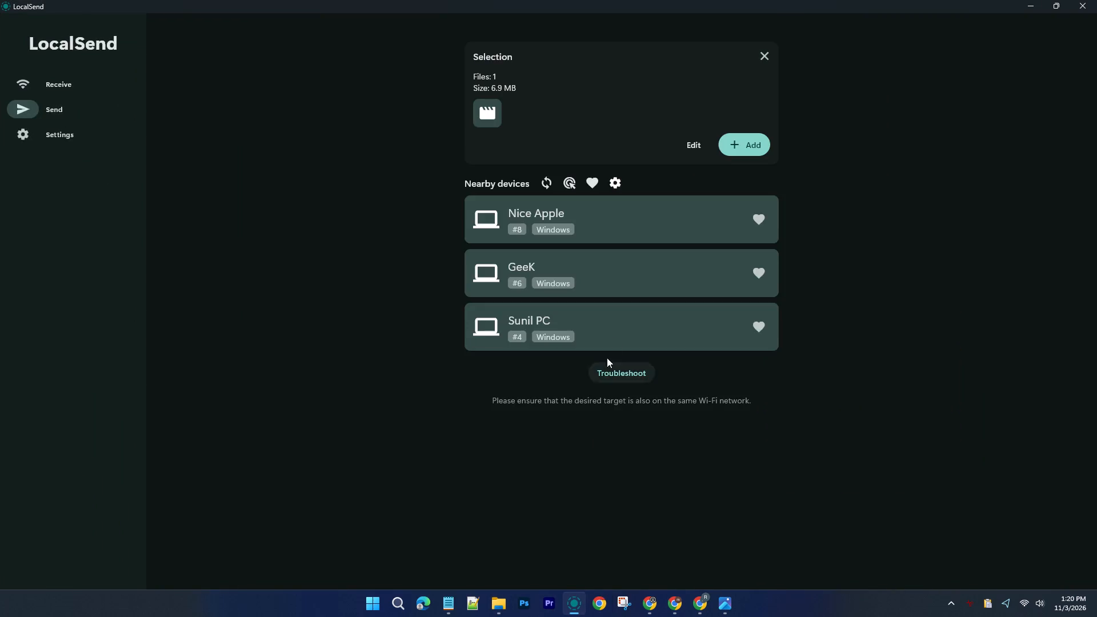
click(615, 331)
click(1059, 566)
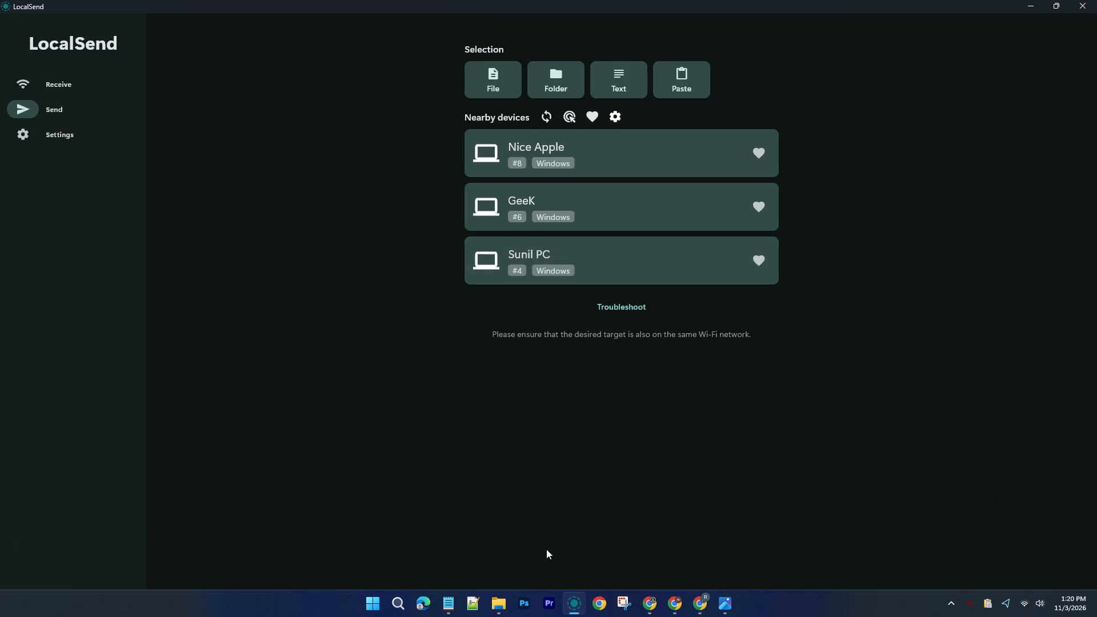
click(571, 601)
Move the "MR Finance - 6 Nov" video from Downloads into the "6 November" folder.
drag(132, 123, 488, 134)
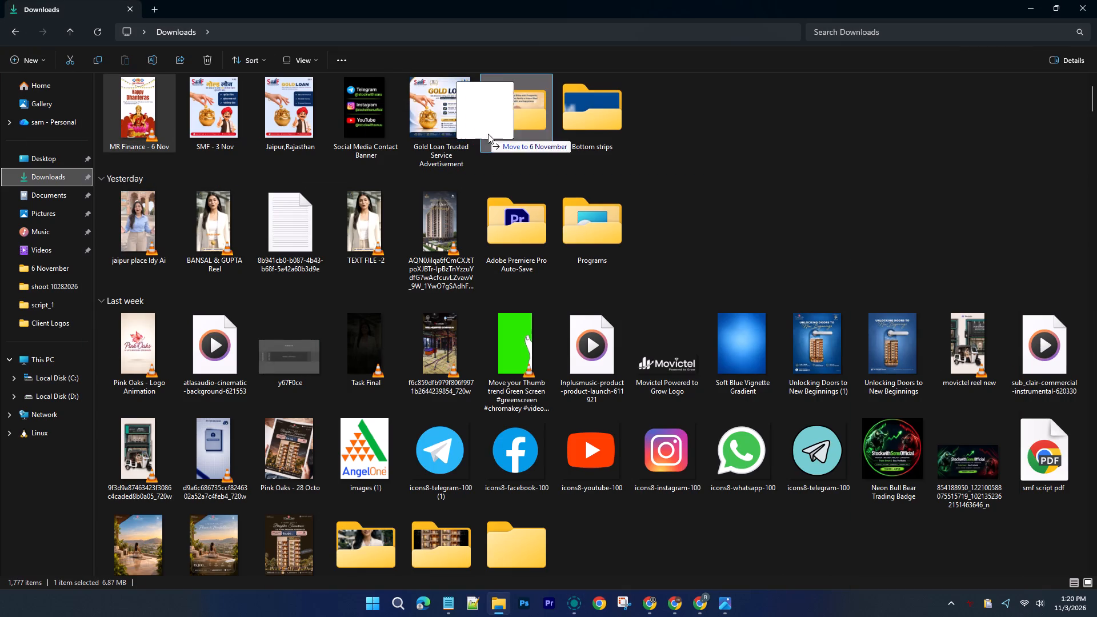
drag(488, 134, 498, 134)
Open the "6 November" folder and play the "BR - 6 Nov" video to review it.
click(403, 133)
double_click(421, 117)
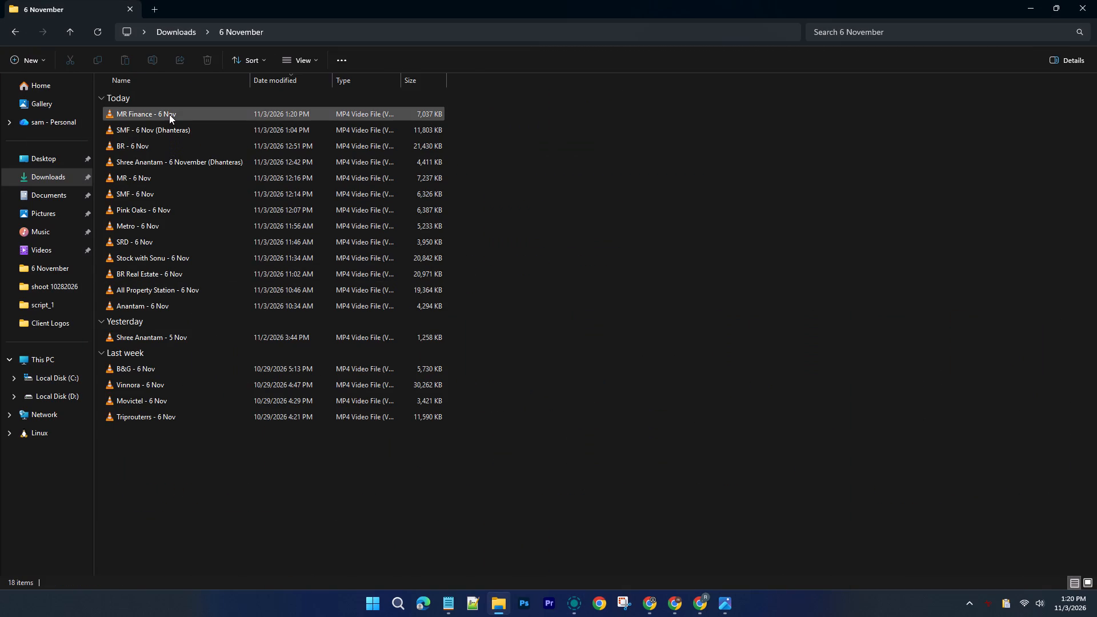
double_click(166, 140)
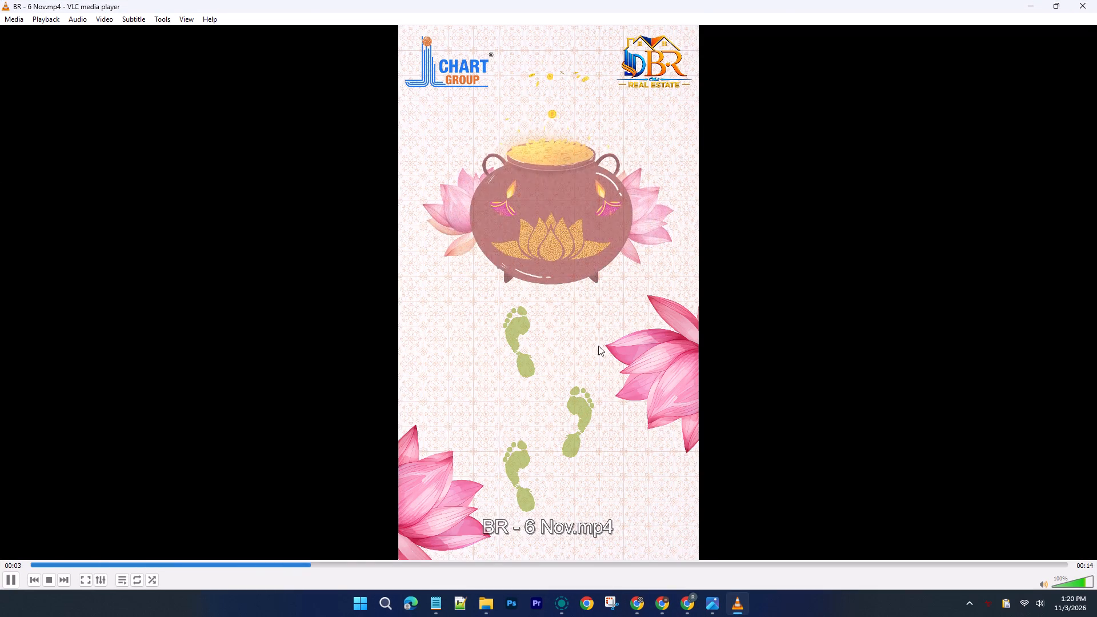
click(598, 442)
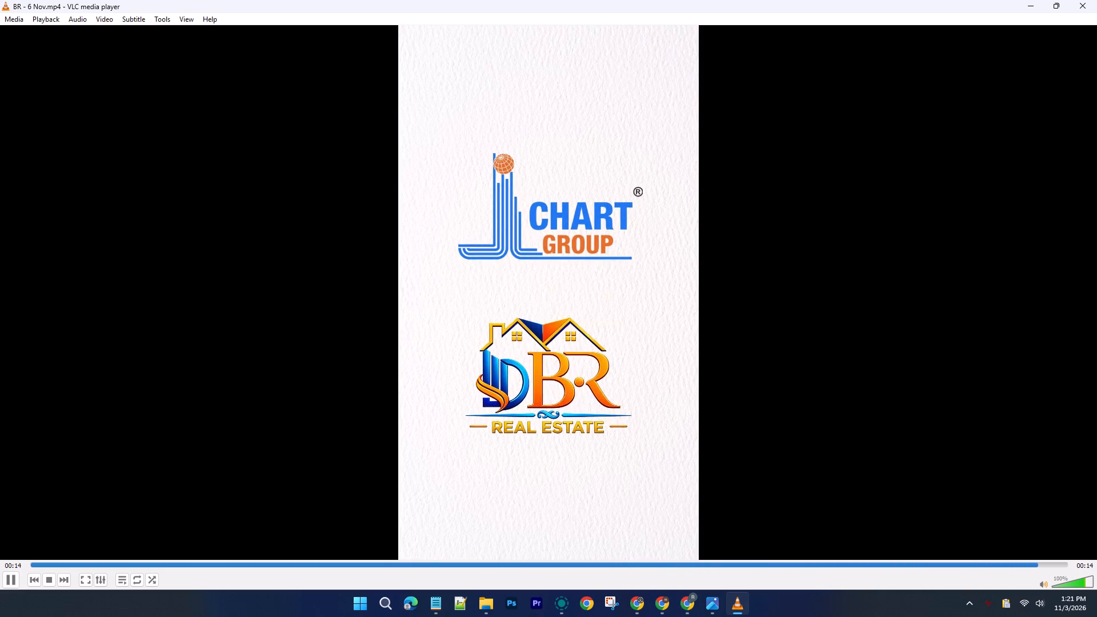
Close the video player and open the "BR - 6 Nov" design from the recent projects in Canva.
click(1096, 0)
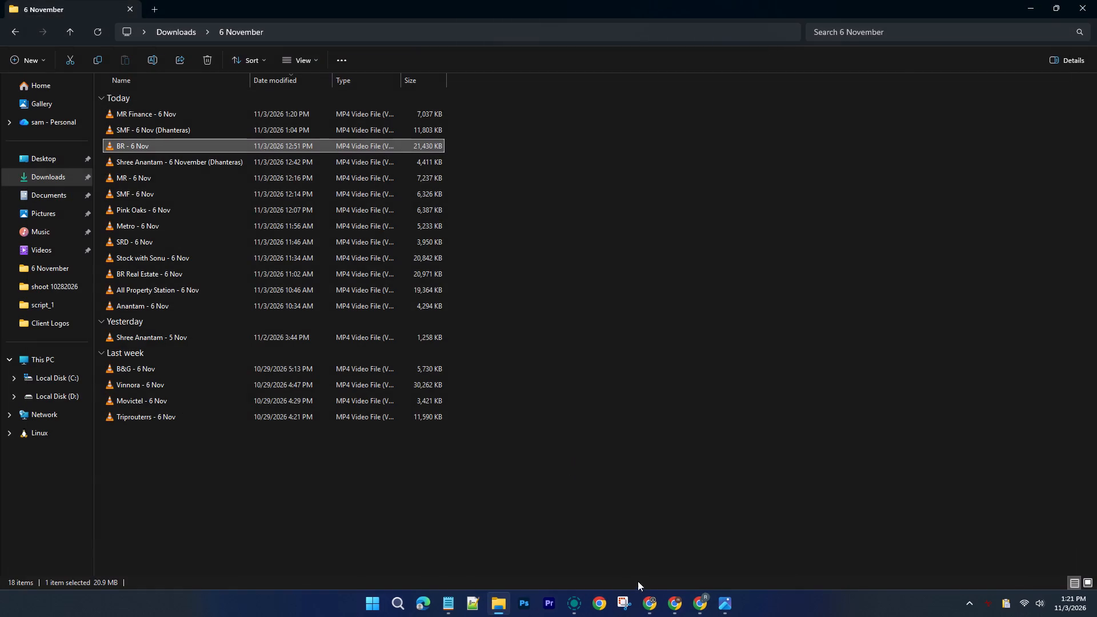
click(651, 608)
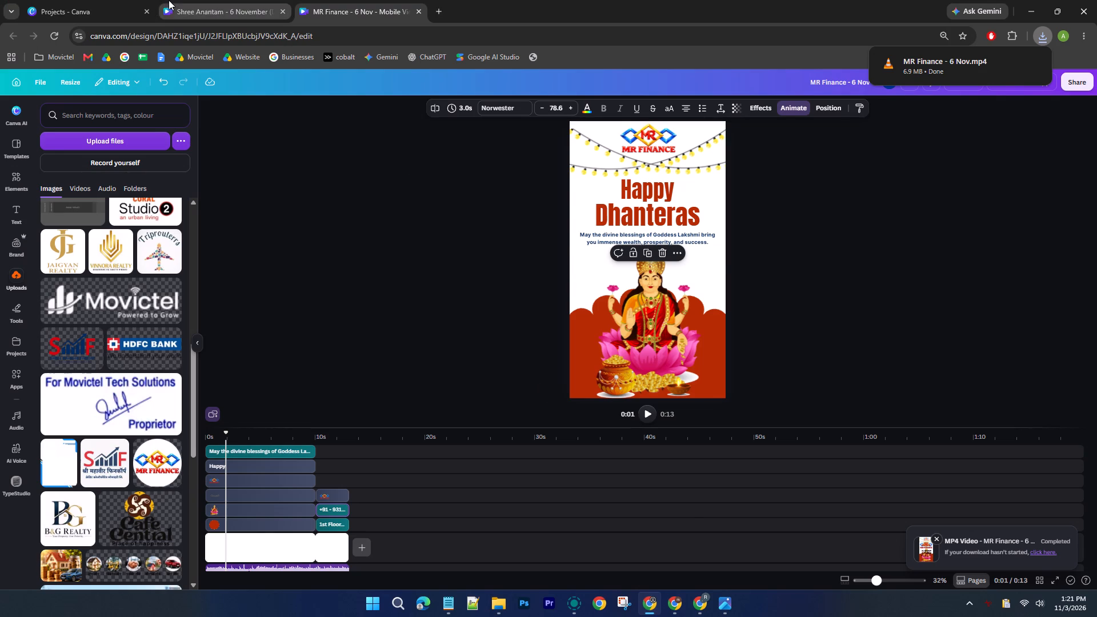
click(92, 0)
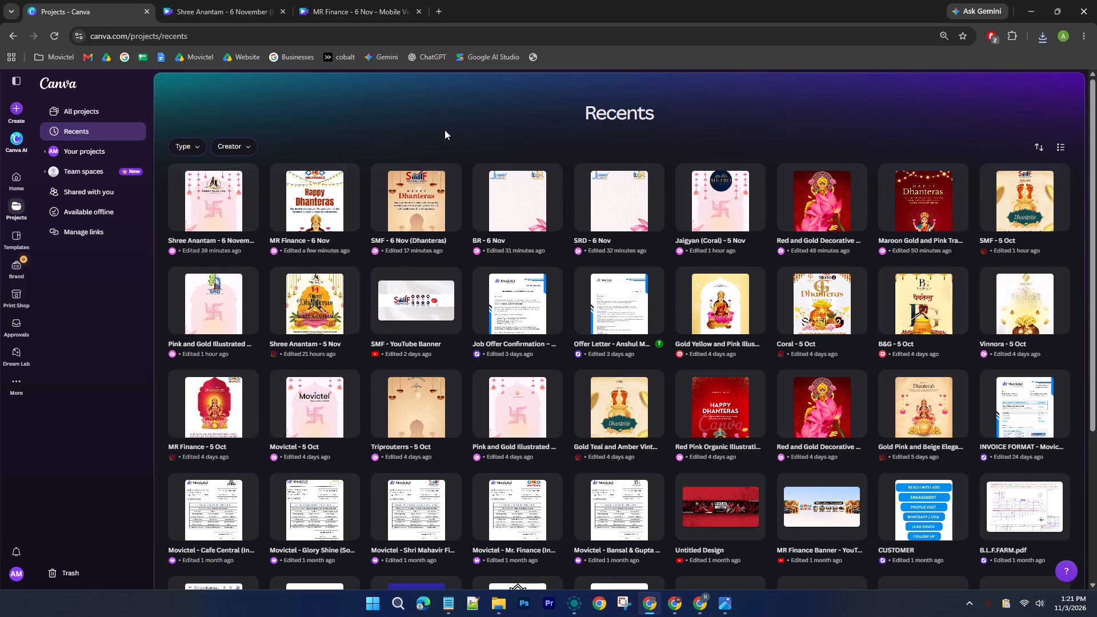
click(544, 213)
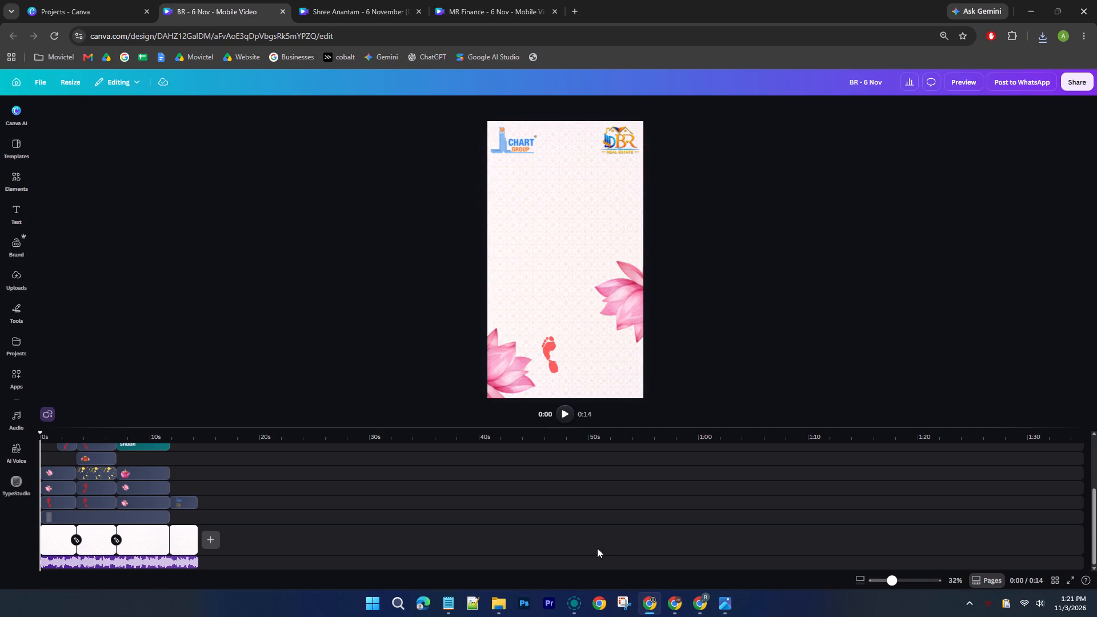
Switch to the Chrome window with Instagram and open the brrealestateconsultants profile from the recent searches.
click(675, 604)
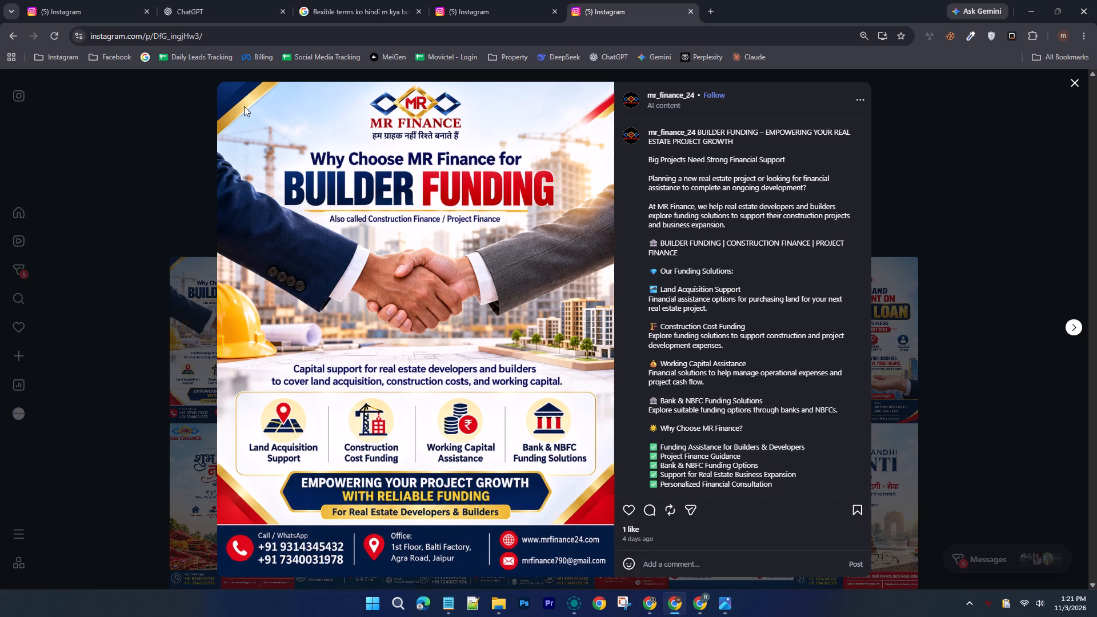
click(69, 57)
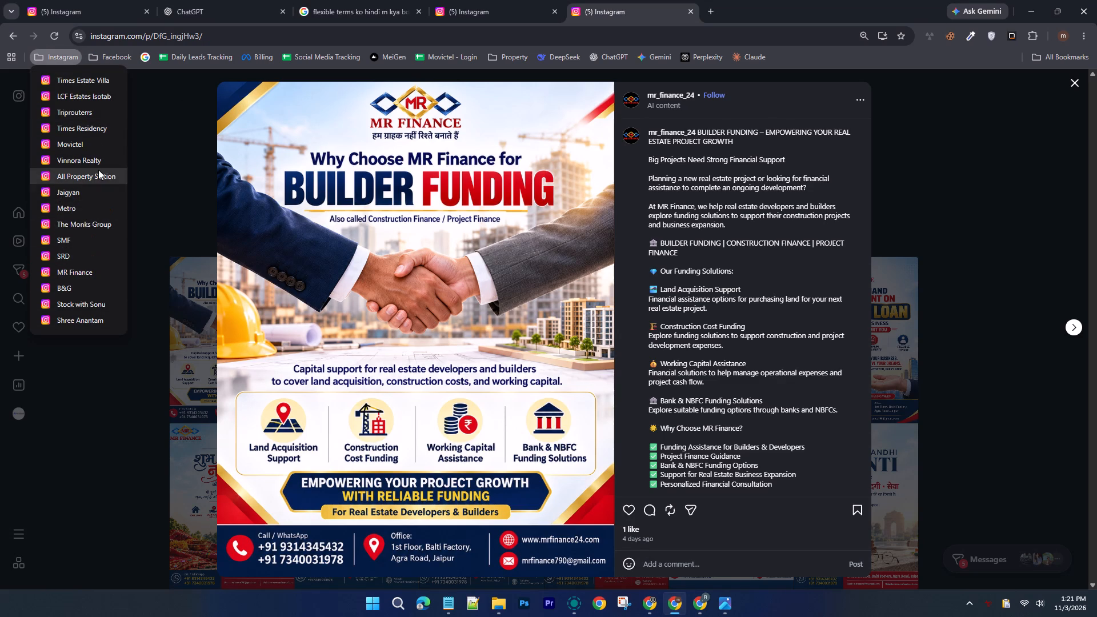
click(95, 275)
click(73, 55)
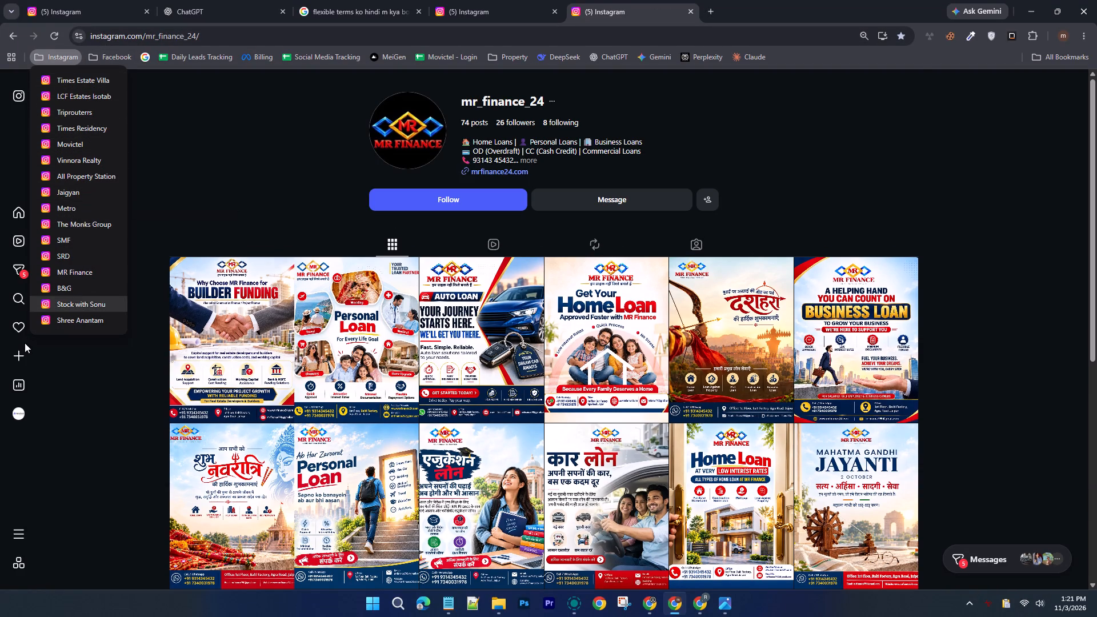
click(21, 309)
click(21, 306)
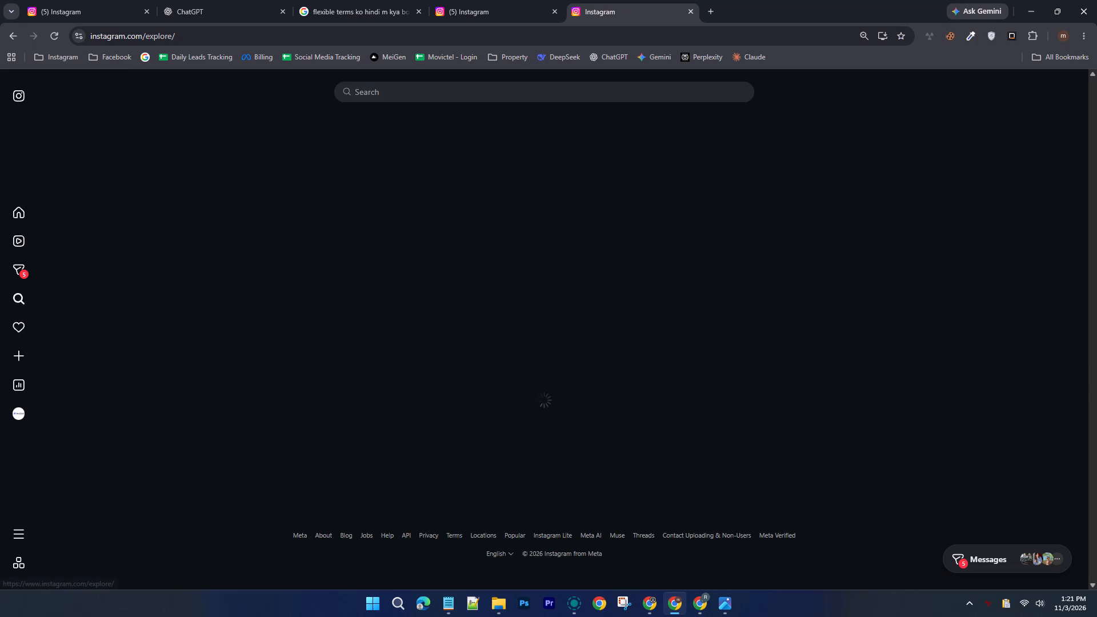
click(462, 91)
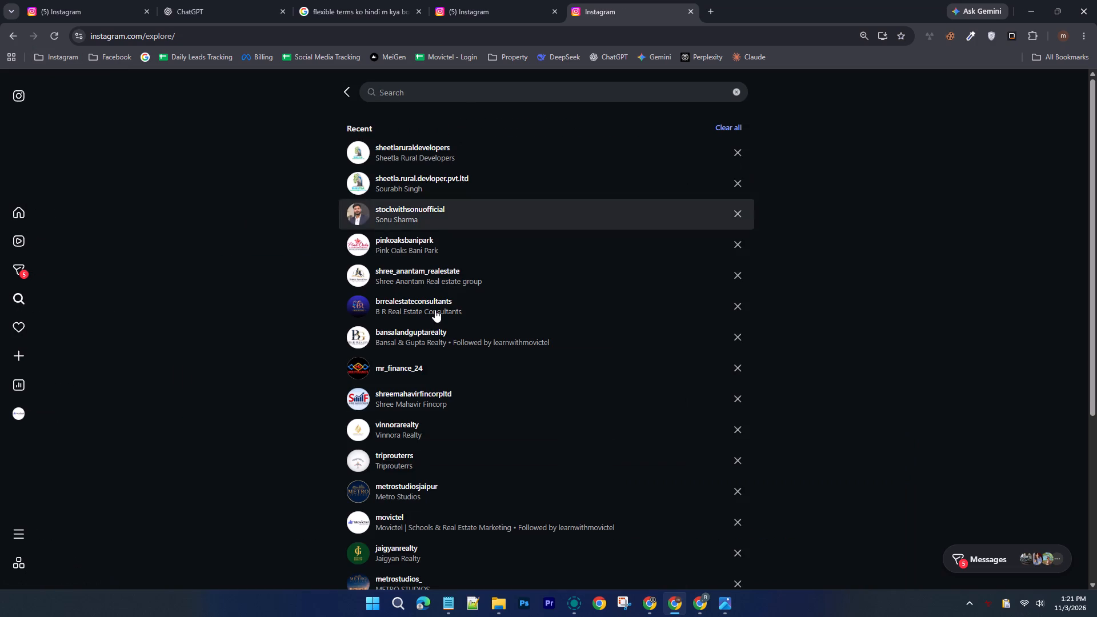
click(434, 314)
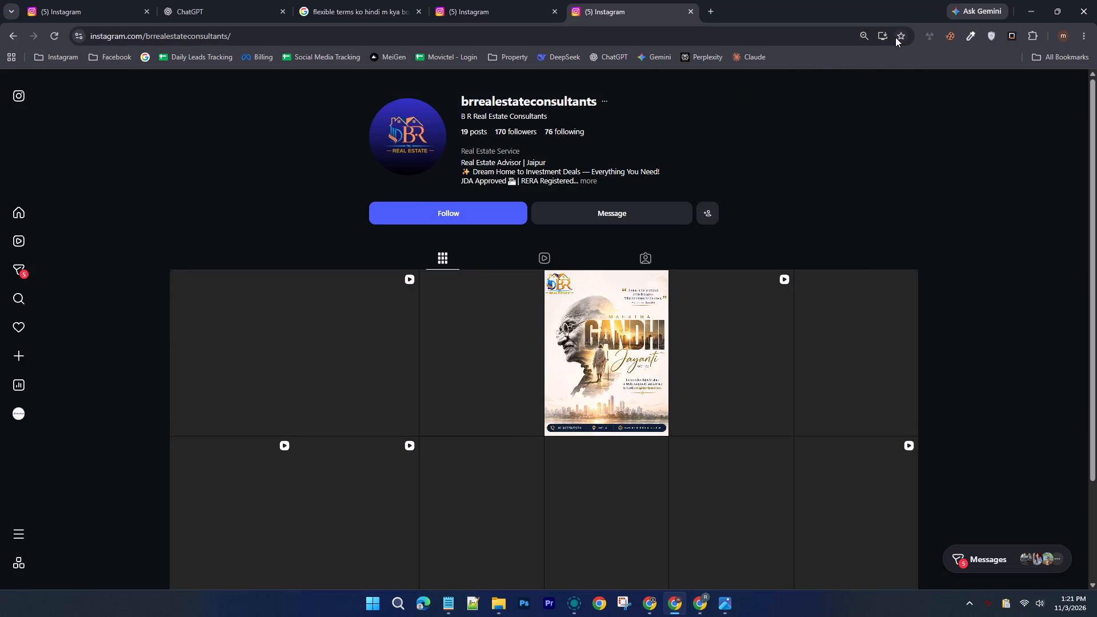
Bookmark the brrealestateconsultants profile as "BR" in the Instagram bookmarks folder.
click(895, 37)
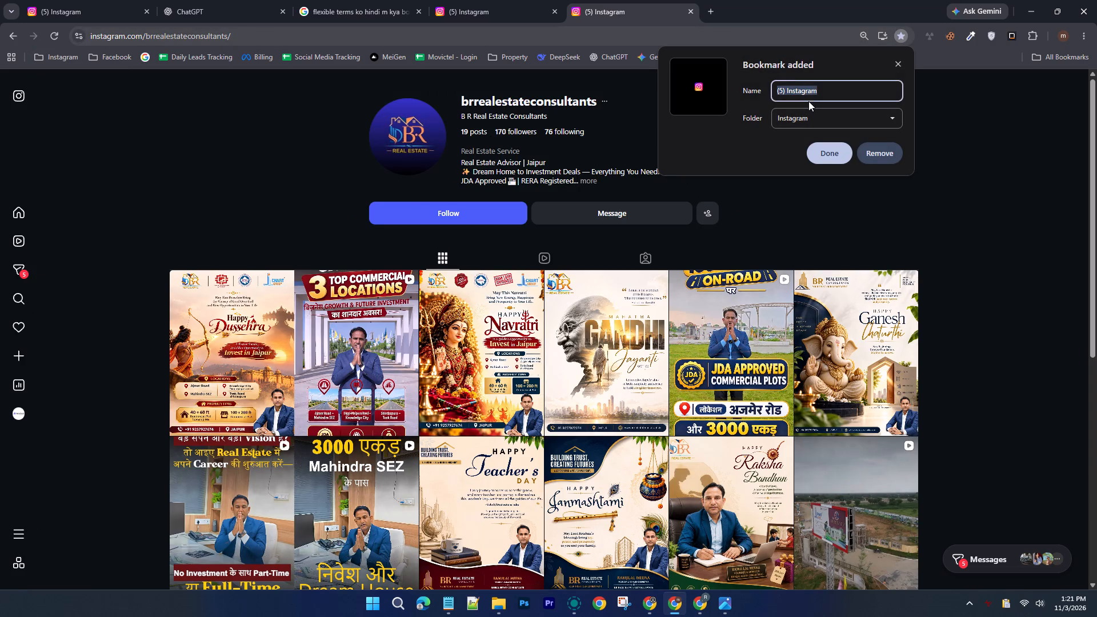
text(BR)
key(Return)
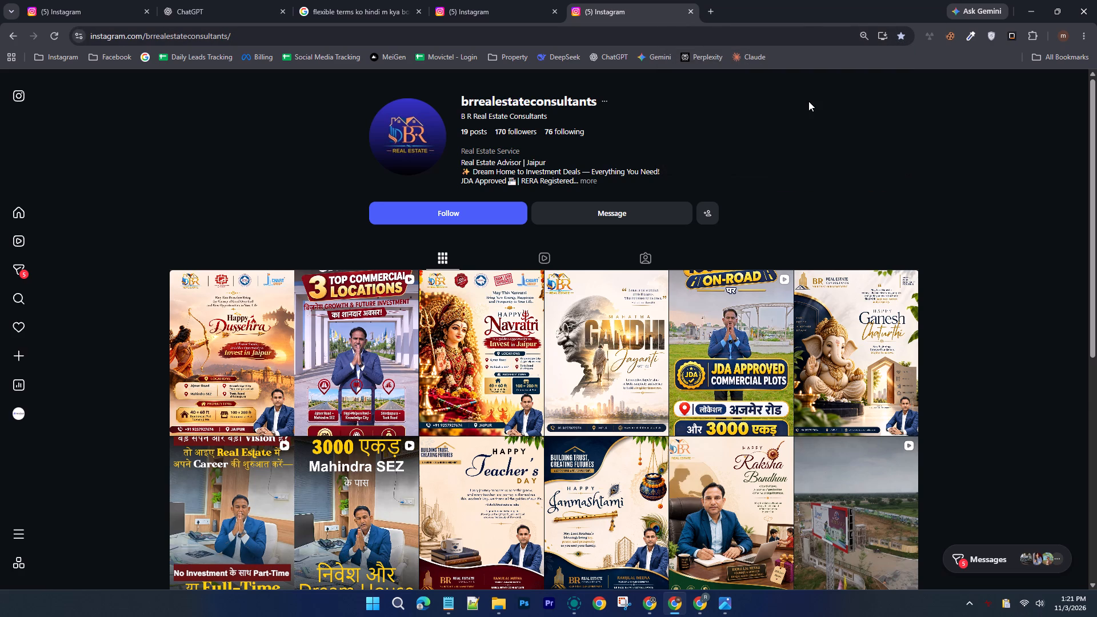
Open the Happy Dussehra post on the brrealestateconsultants profile to examine its branding and contact details.
click(266, 316)
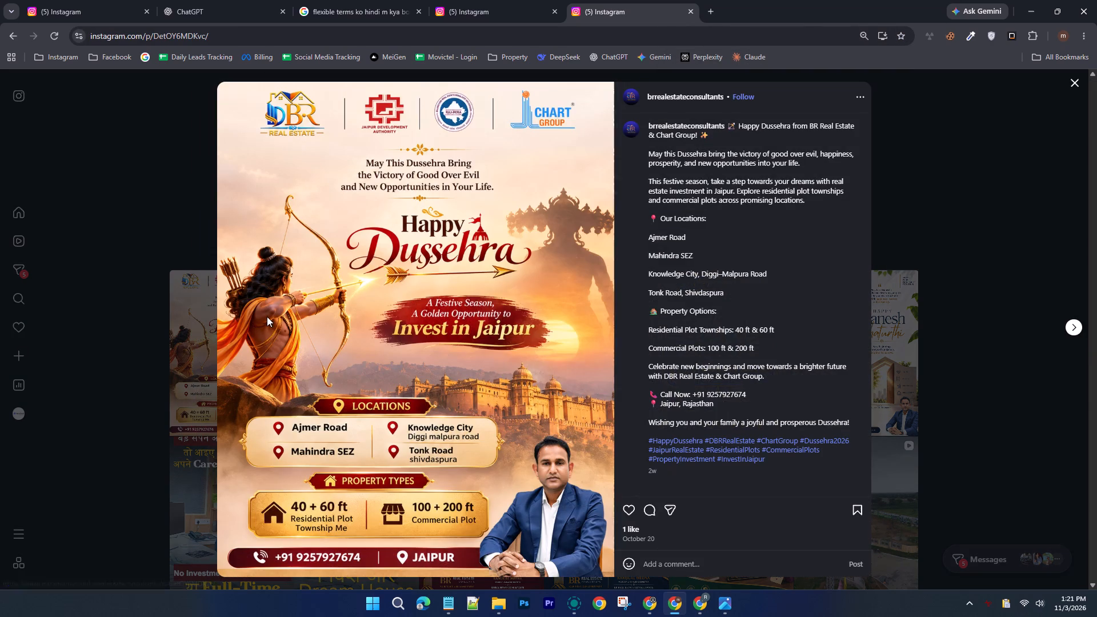
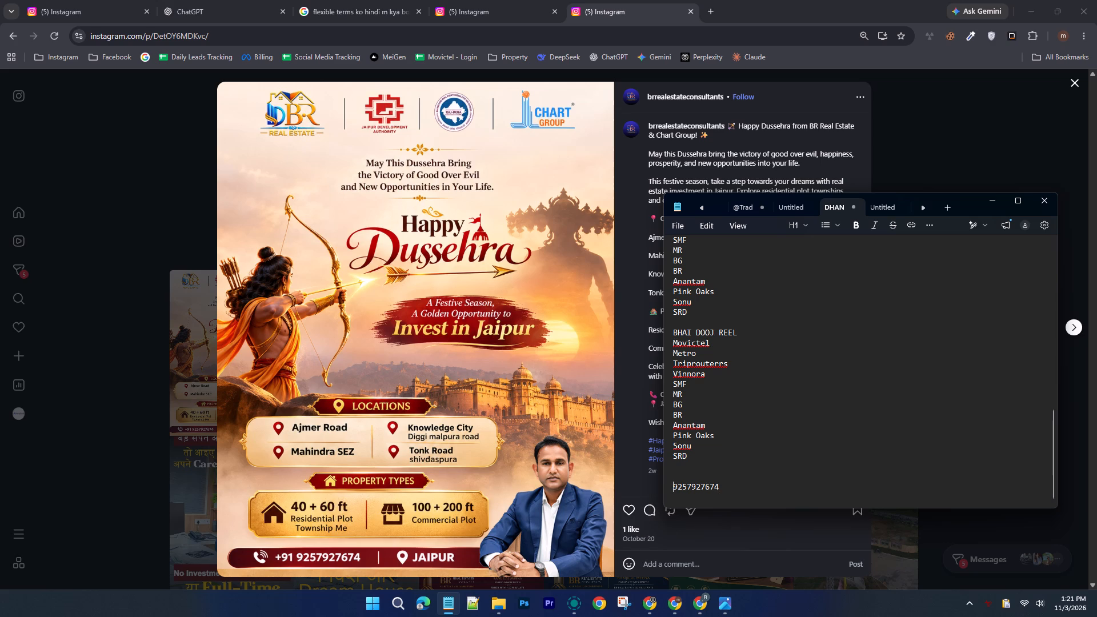
Add the prefix "+91-" to the contact number at the end of the DHAN note, cut the full number, and minimise the note window.
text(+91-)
drag(758, 492, 660, 494)
key(ctrl+x)
click(998, 198)
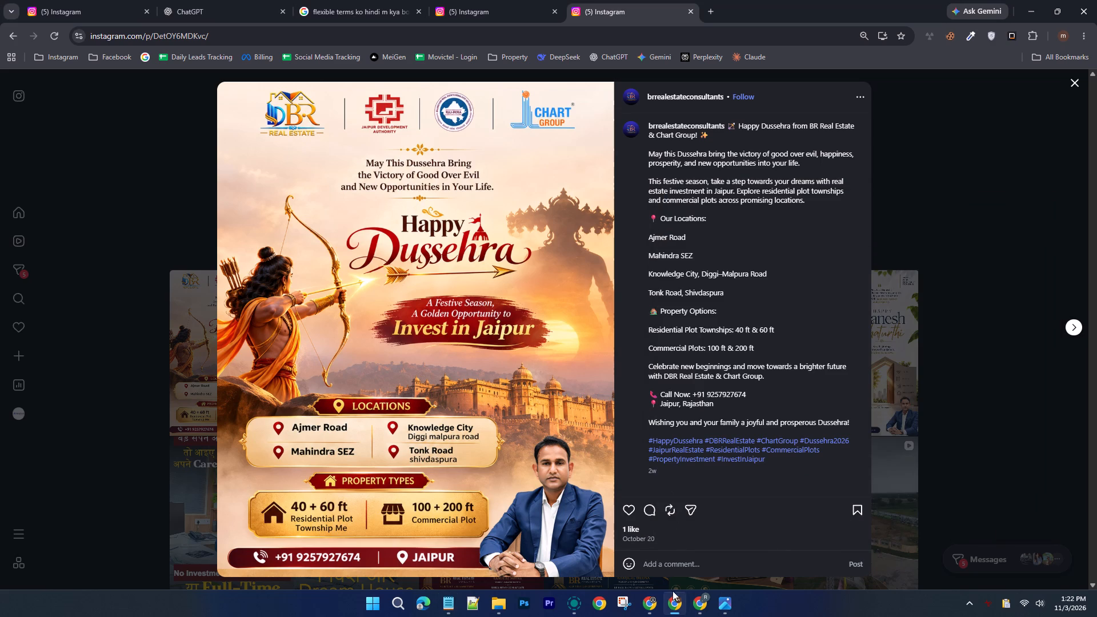
In the Canva window, copy the phone-number text from the closing page of the "MR Finance - 6 Nov" design.
click(658, 605)
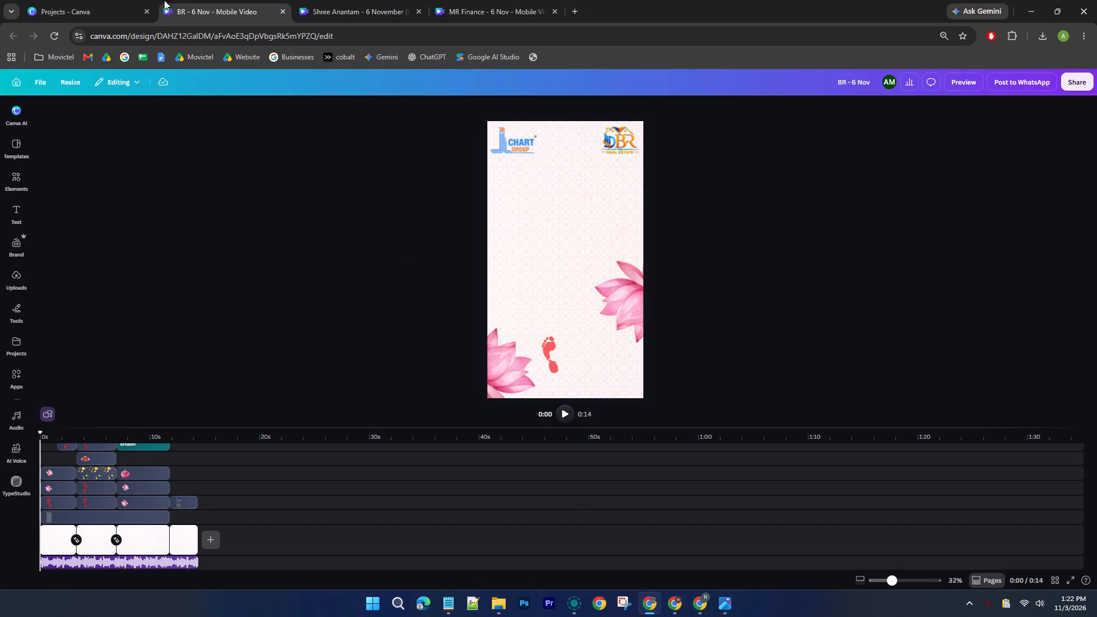
click(286, 0)
click(383, 0)
click(514, 0)
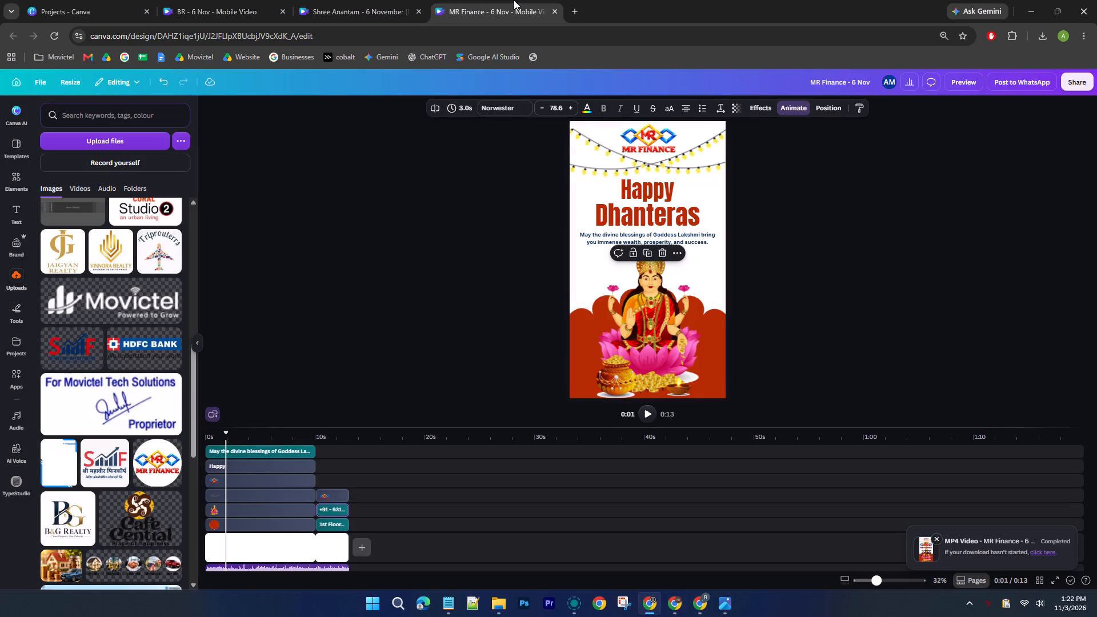
click(325, 512)
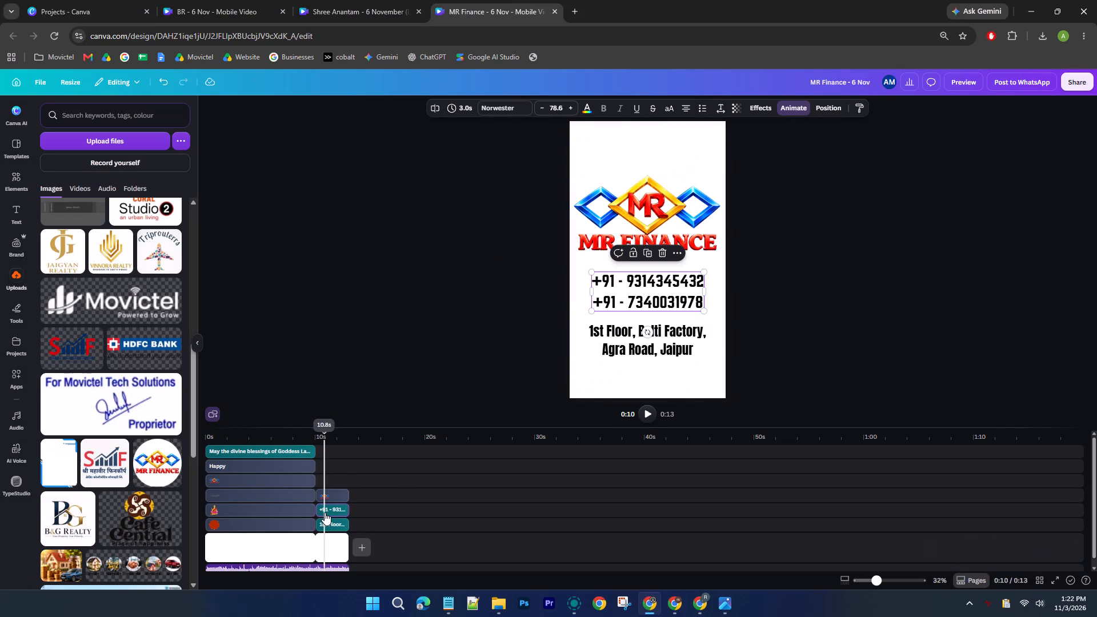
key(ctrl+c)
On the closing page of "BR - 6 Nov", shift the two logos up and paste the copied phone text below them.
click(227, 0)
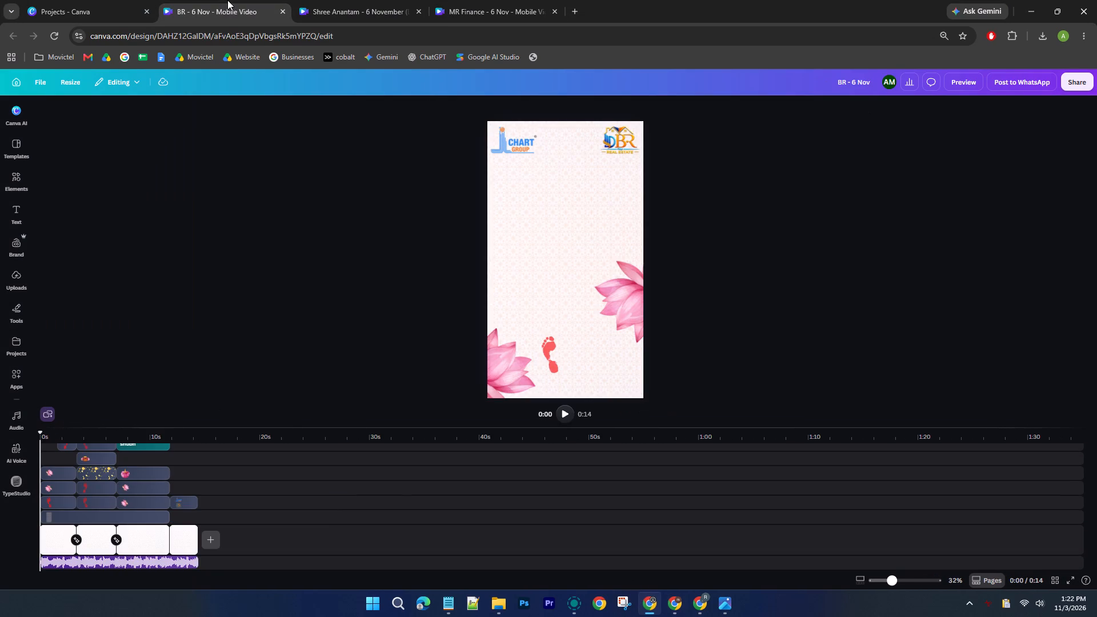
click(186, 546)
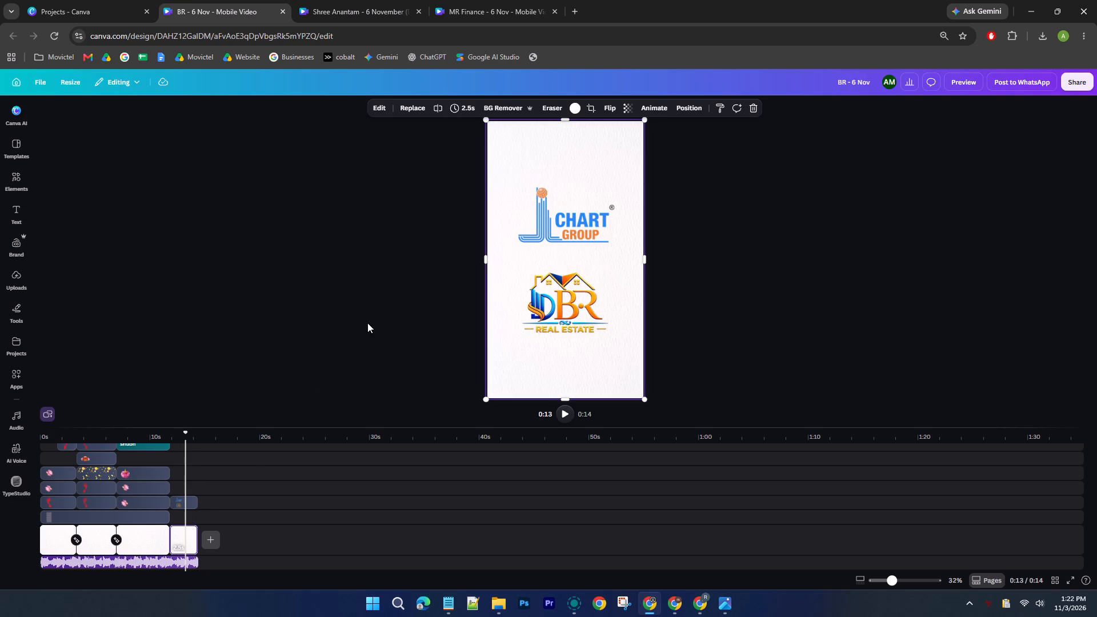
drag(596, 231, 596, 198)
click(778, 262)
key(ctrl+v)
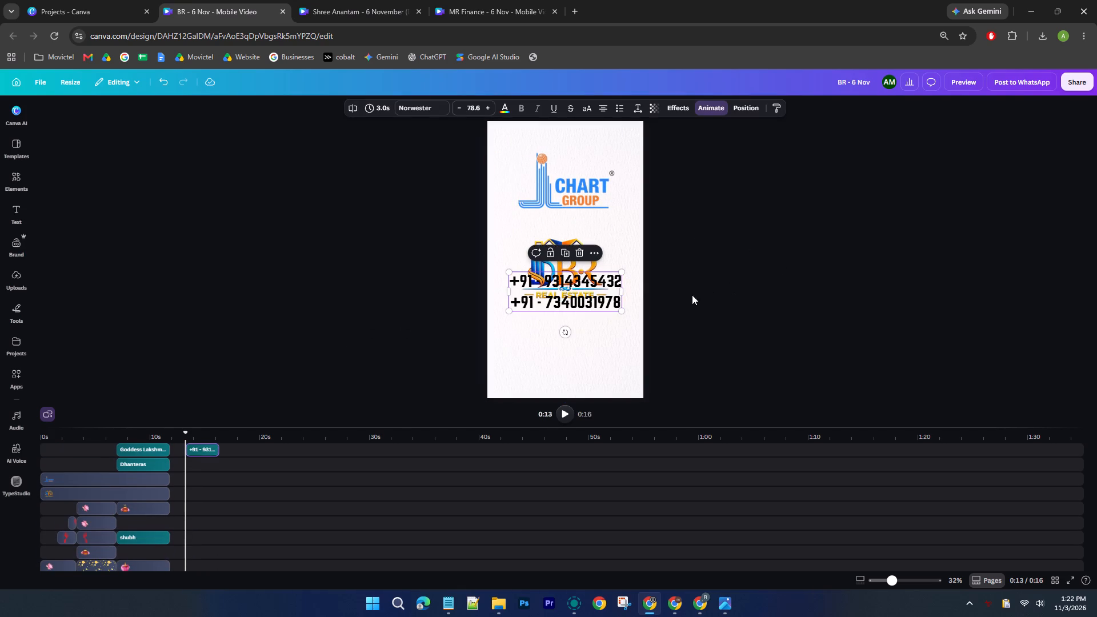
drag(587, 304, 586, 350)
Replace the pasted phone text with the single BR Real Estate contact number cut from the Notepad notes.
click(446, 599)
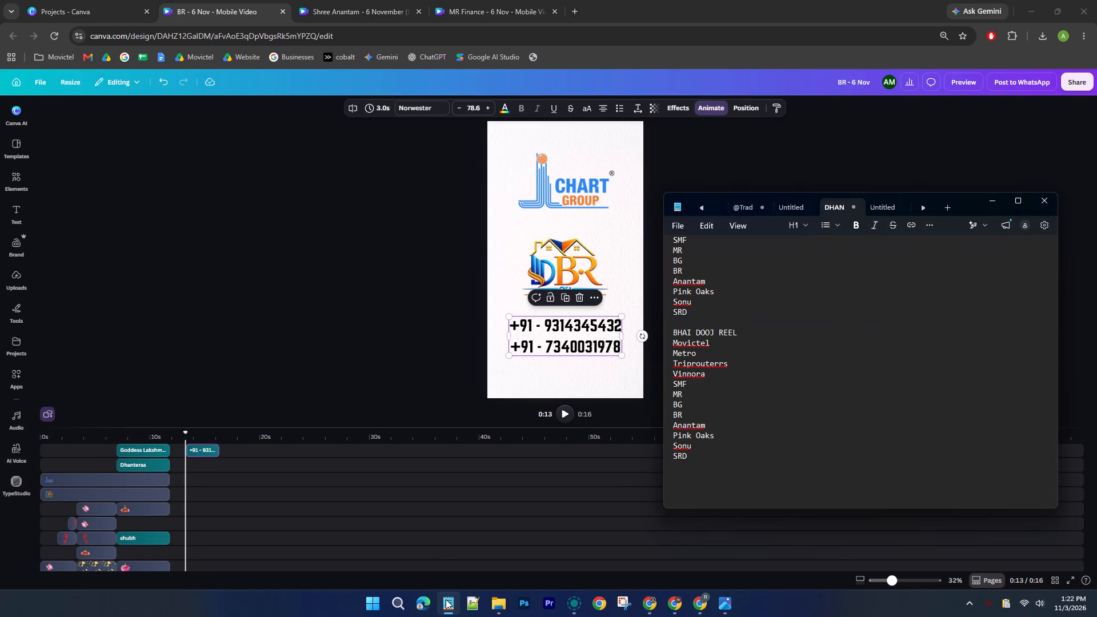
key(ctrl+x)
key(ctrl+z)
key(ctrl+x)
click(446, 599)
triple_click(556, 327)
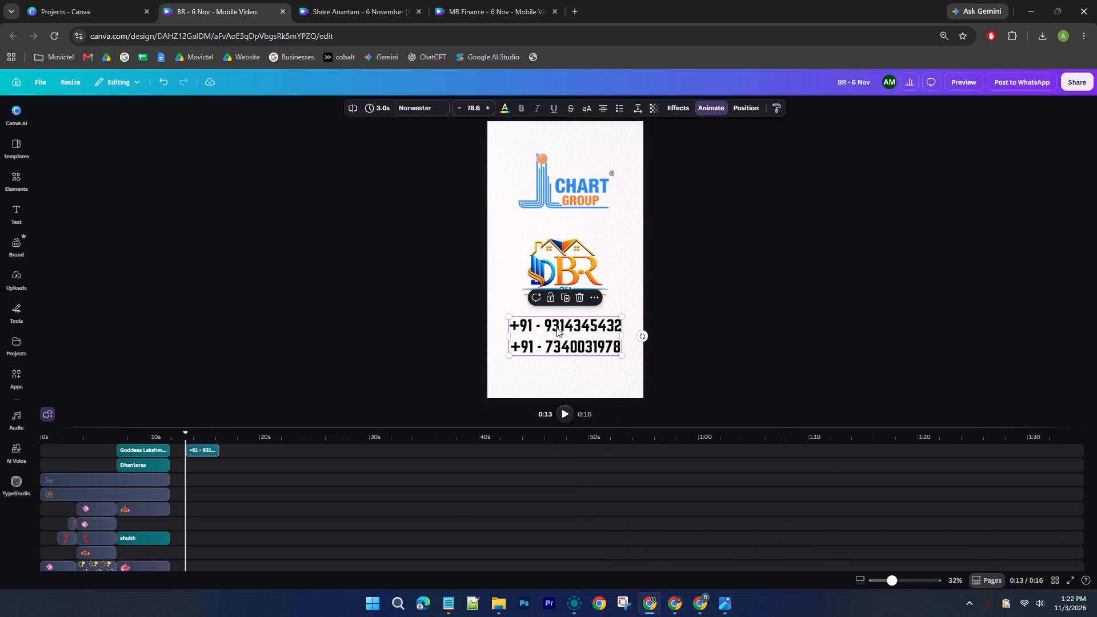
key(ctrl+v)
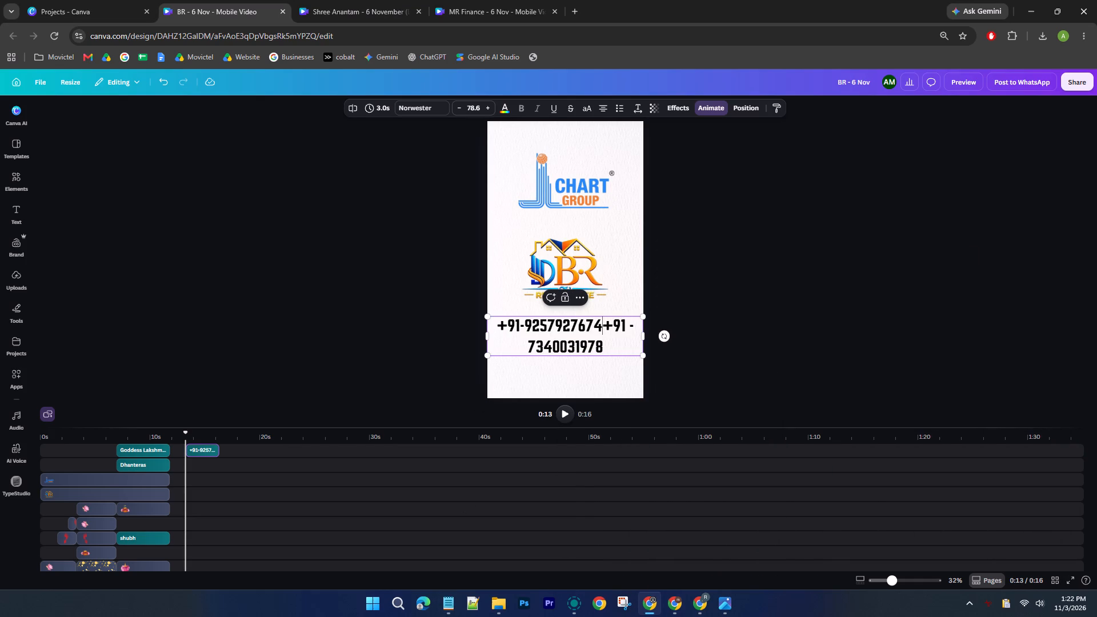
key(ctrl+v)
click(754, 329)
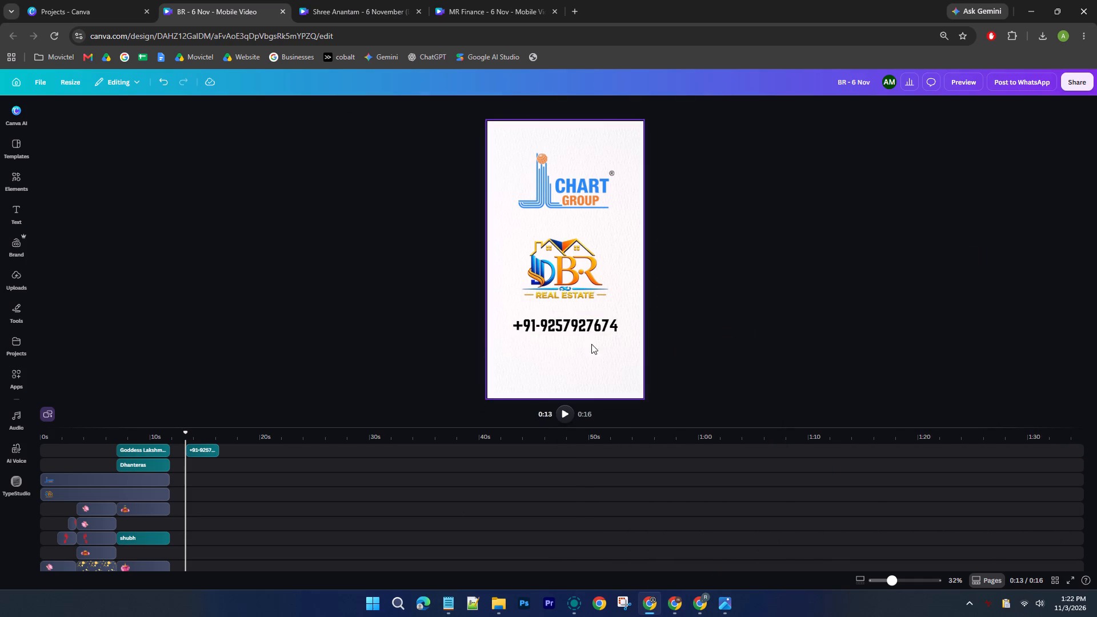
Move the contact number slightly lower, centred horizontally beneath the DBR Real Estate logo.
click(578, 326)
drag(565, 327, 565, 337)
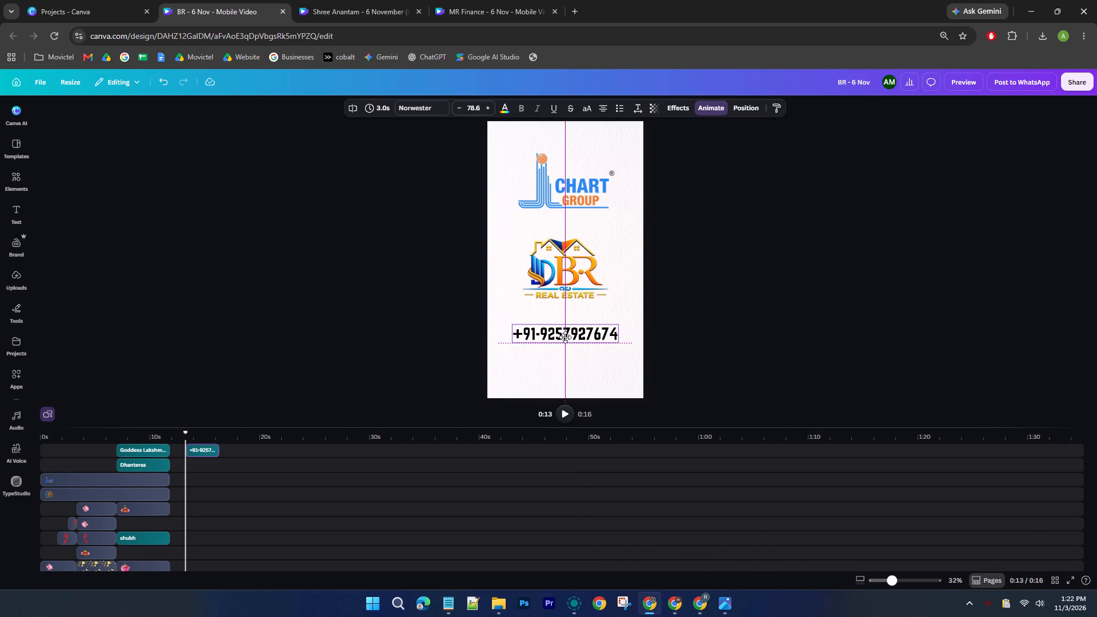
drag(565, 337, 565, 335)
click(774, 312)
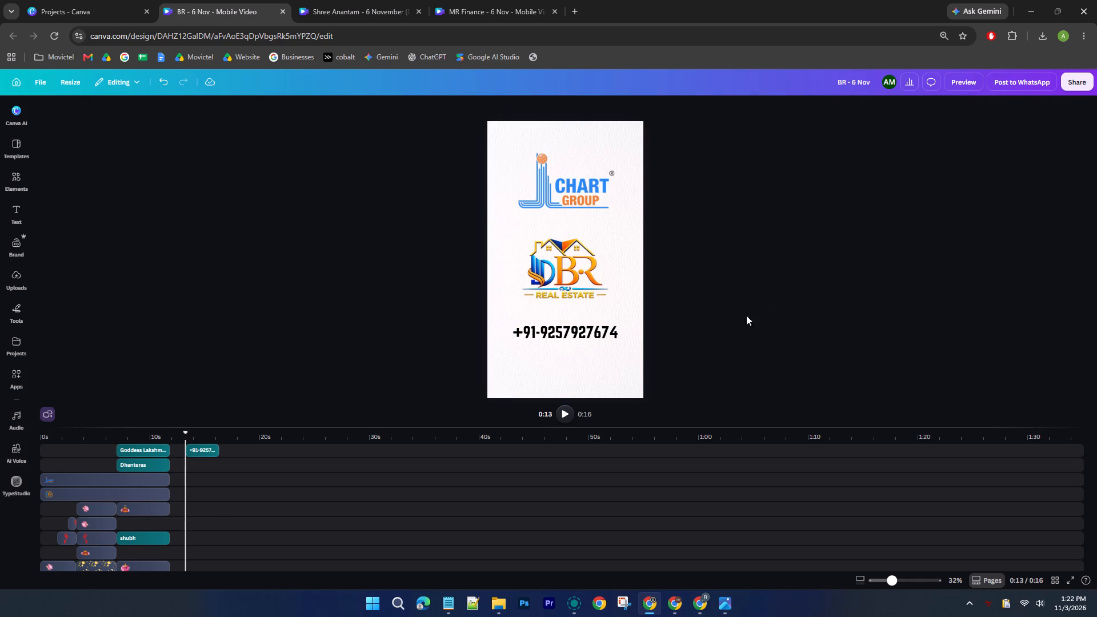
Move the contact number's timeline clip to the start of the closing page and trim it to 2.5 s.
scroll(199, 451, down, 2)
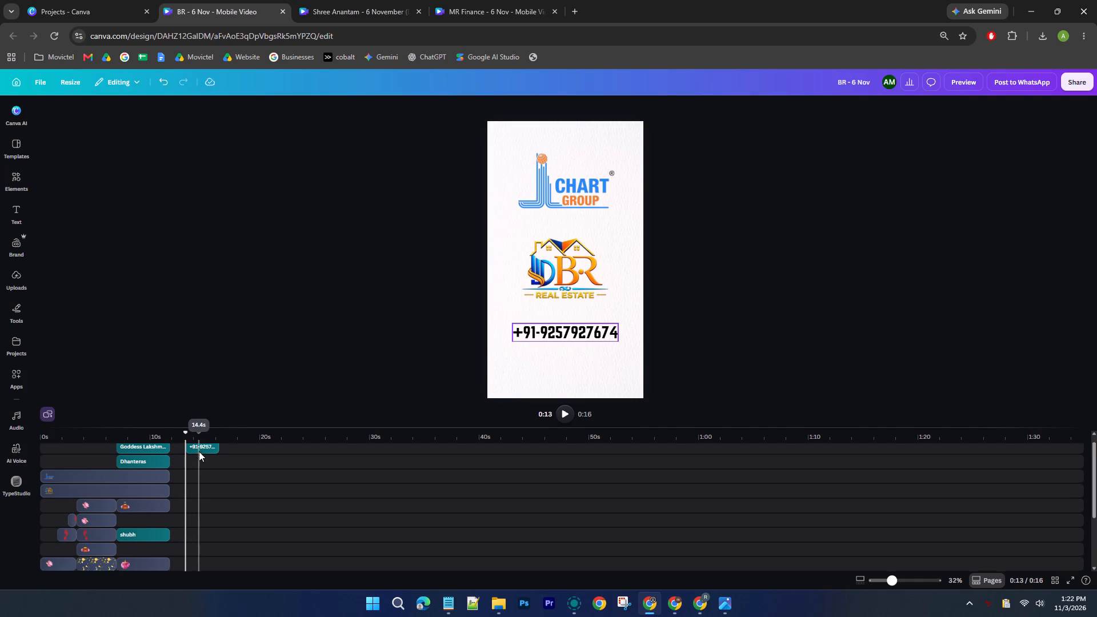
scroll(199, 451, up, 2)
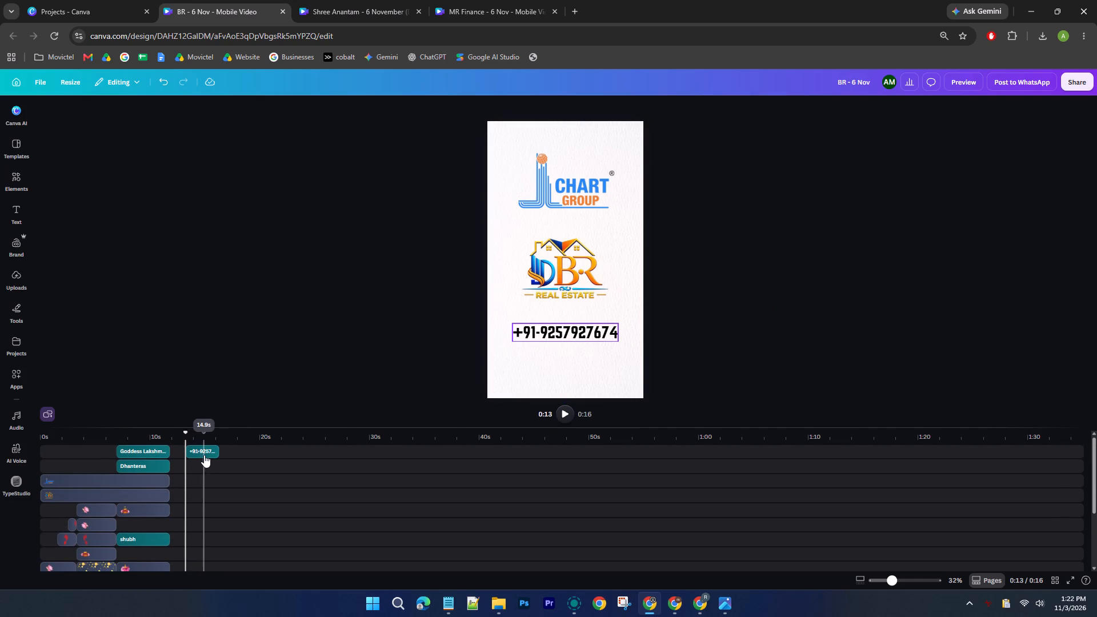
drag(204, 455, 197, 495)
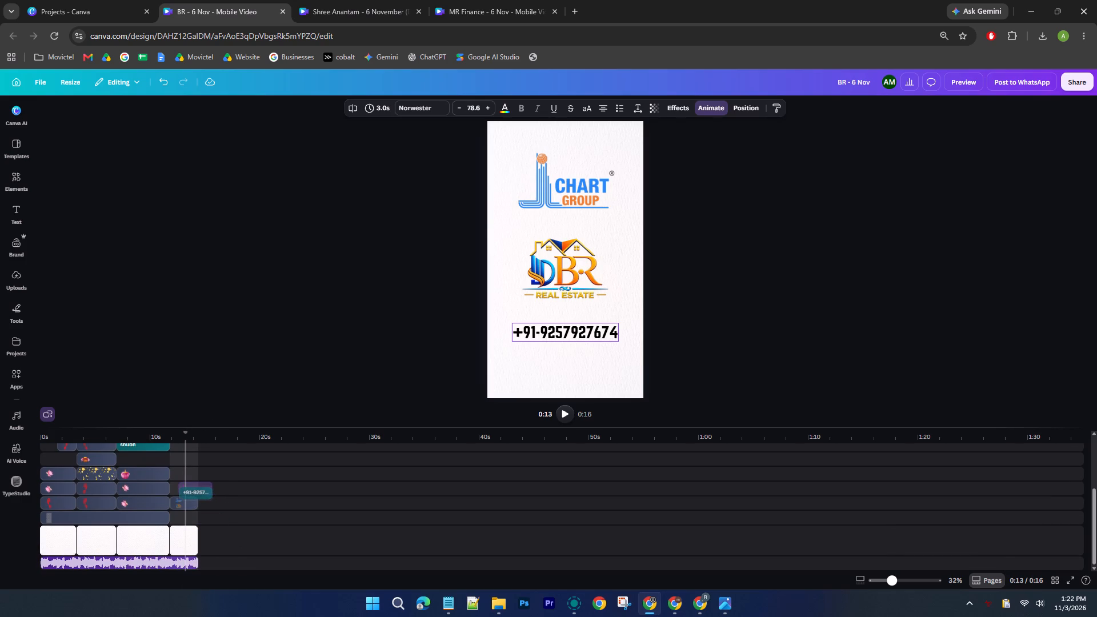
drag(197, 495, 189, 522)
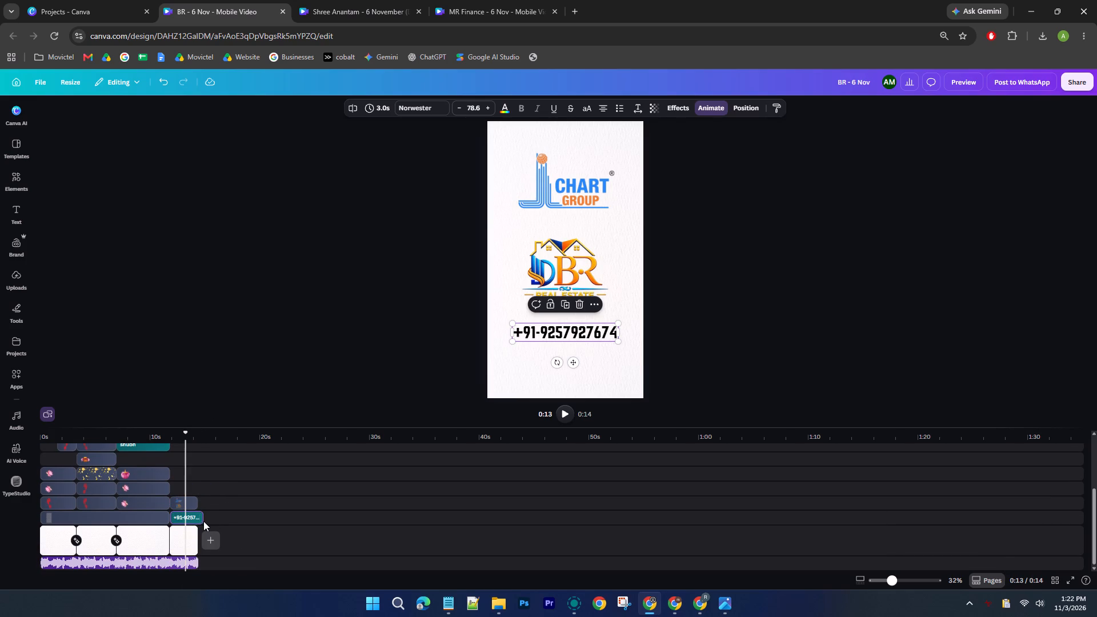
click(202, 520)
Preview the ending and lengthen the closing page together with its logos and contact number to 4.2 s.
drag(183, 436, 159, 434)
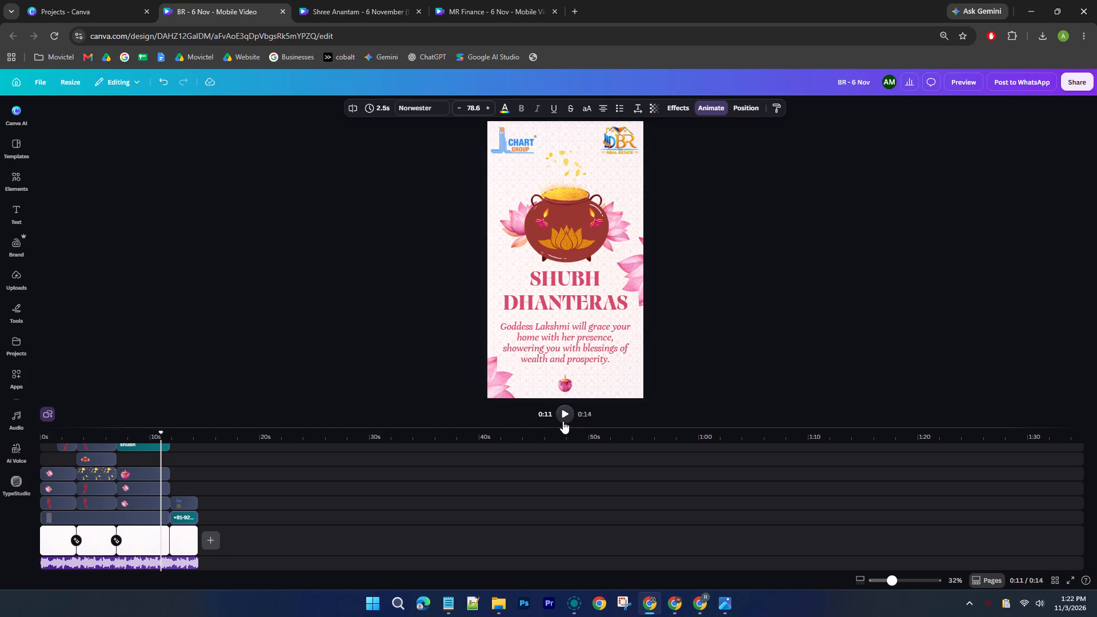
click(564, 415)
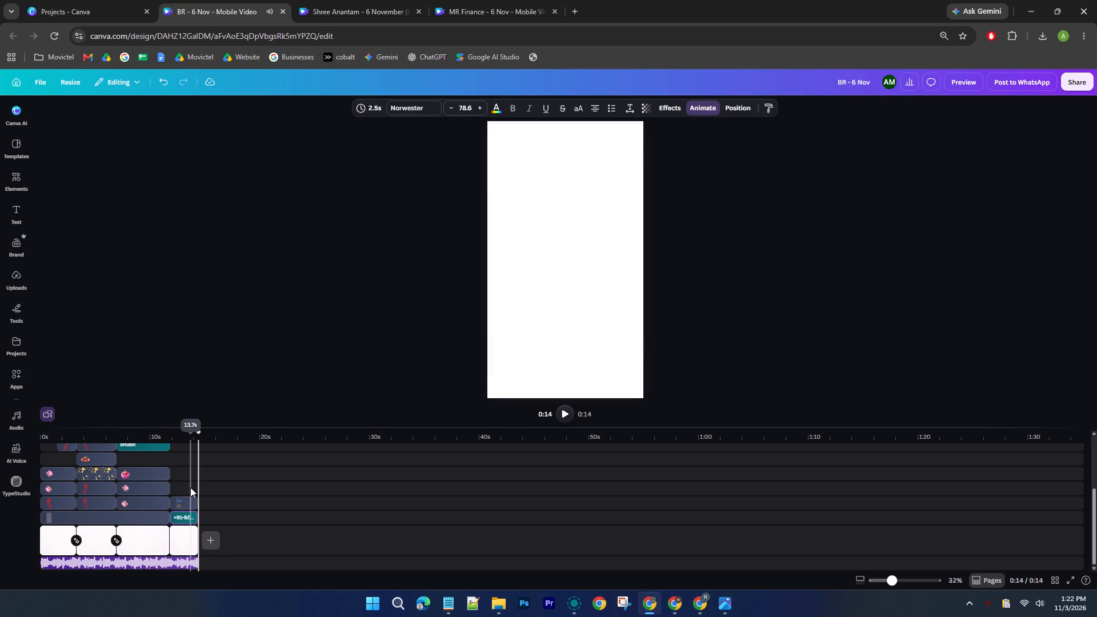
scroll(190, 487, down, 2)
click(184, 504)
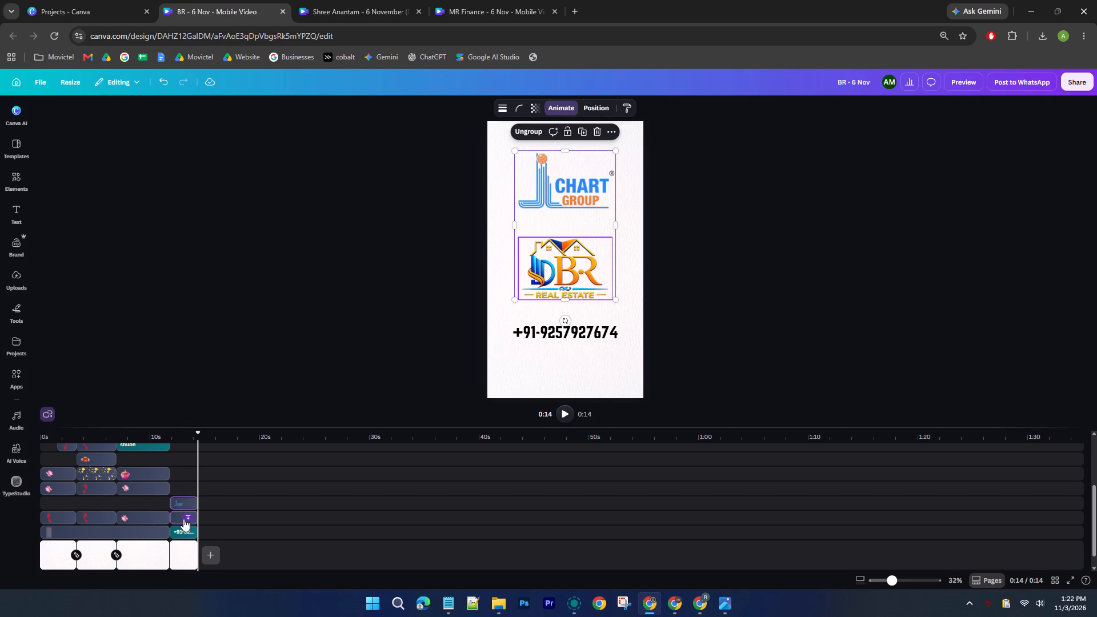
shift+click(180, 518)
shift+click(188, 534)
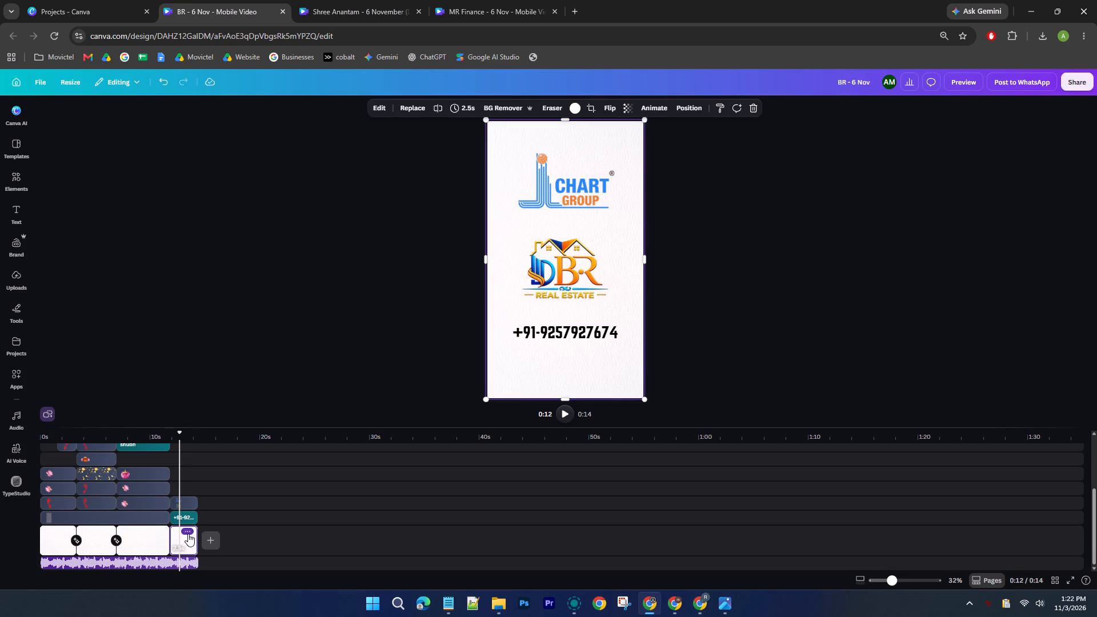
shift+click(185, 495)
shift+click(183, 520)
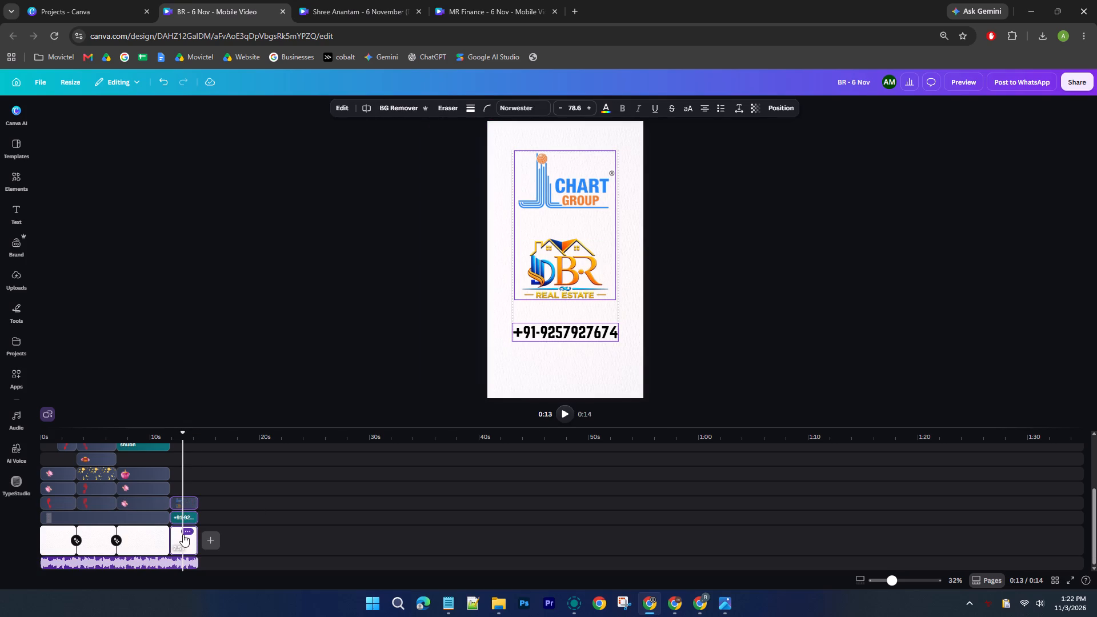
drag(195, 508, 200, 508)
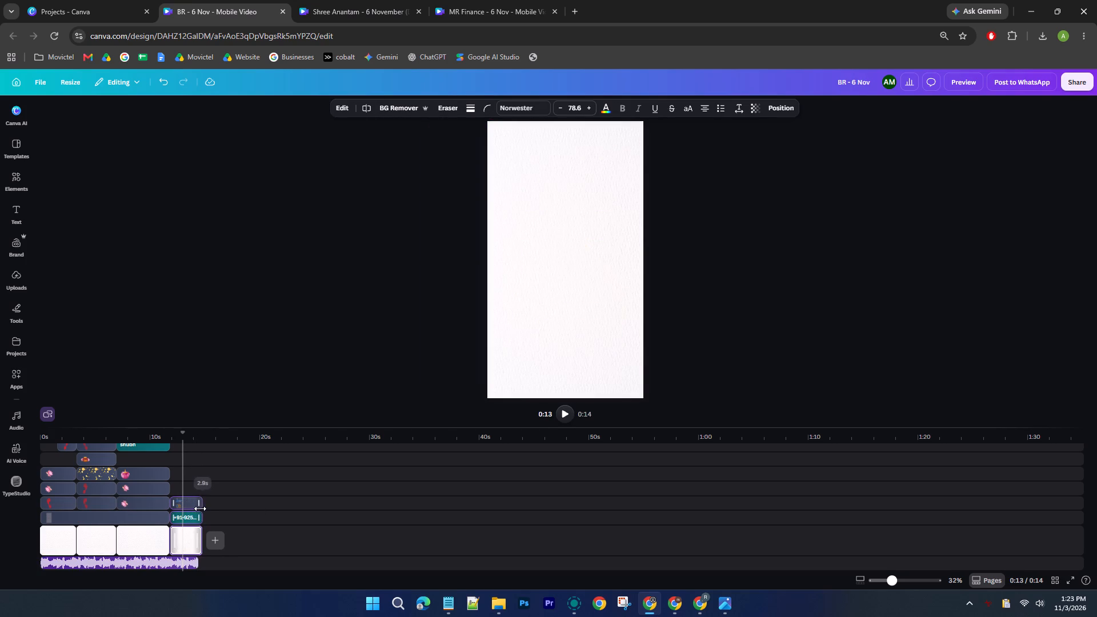
drag(200, 508, 214, 510)
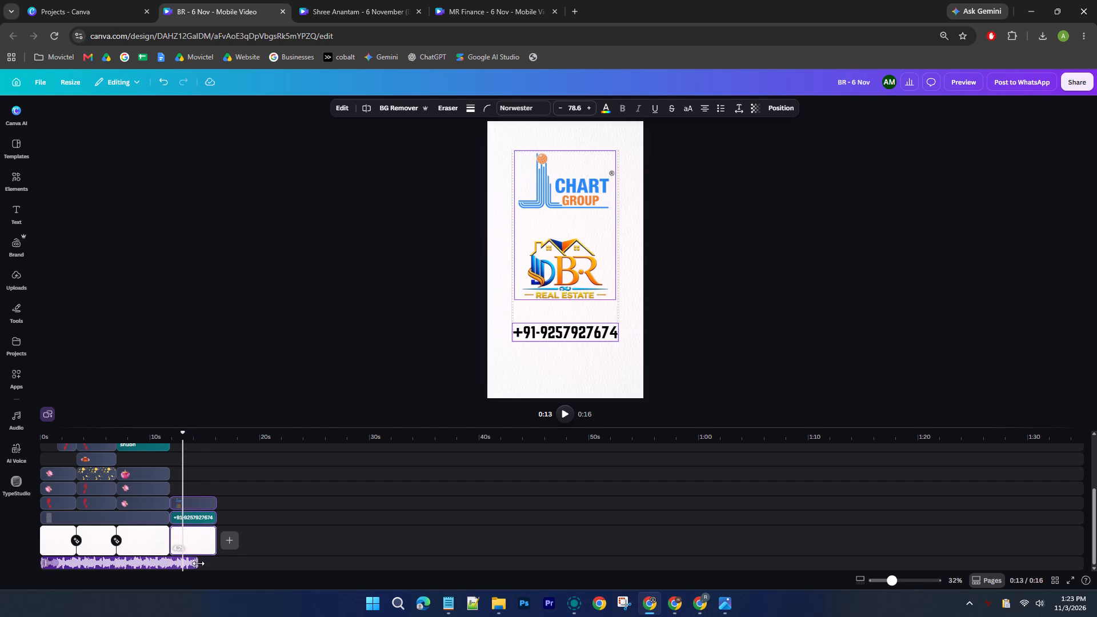
Extend the audio track to the end of the lengthened closing page.
click(200, 563)
drag(195, 563, 213, 565)
click(202, 543)
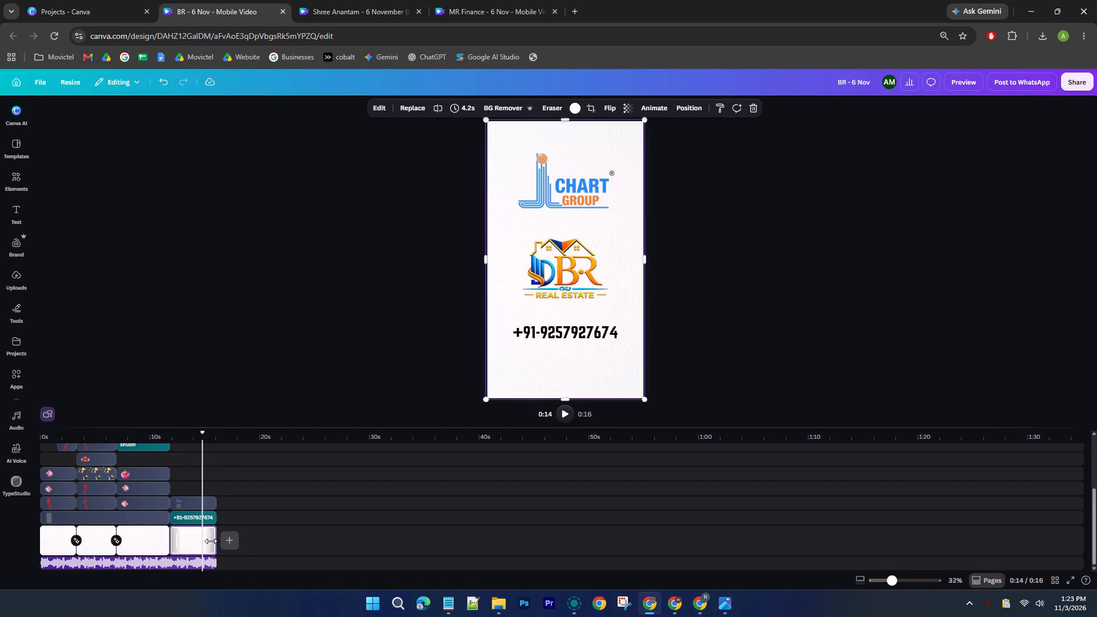
click(211, 541)
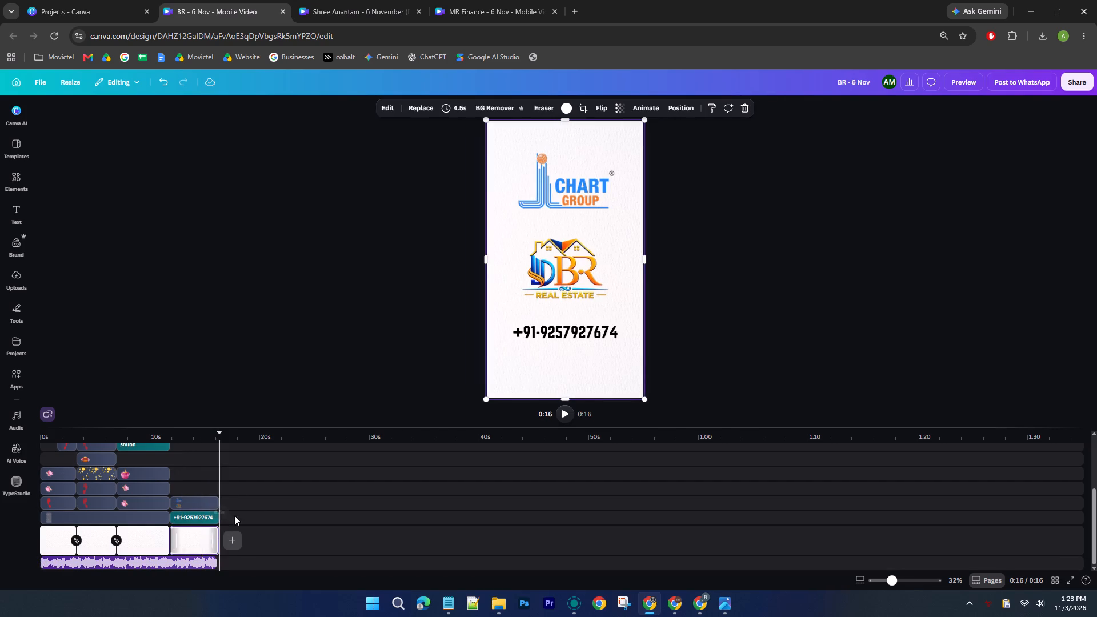
Check the closing page, return the playhead to the start of the video and review its upper timeline layers.
click(255, 502)
drag(216, 431, 170, 423)
click(567, 414)
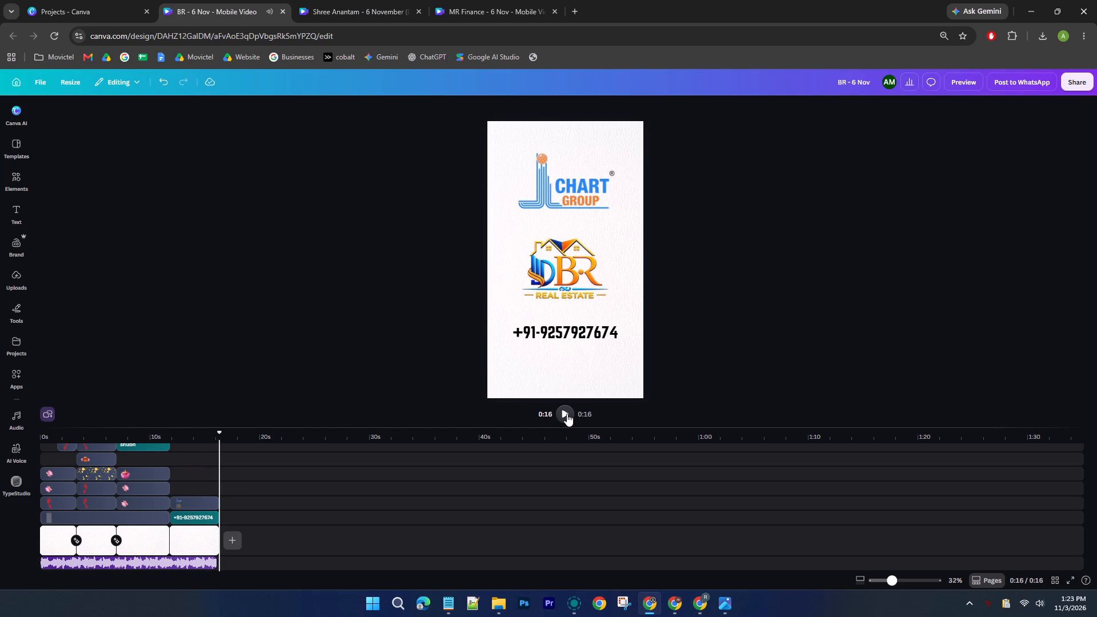
drag(221, 434, 217, 434)
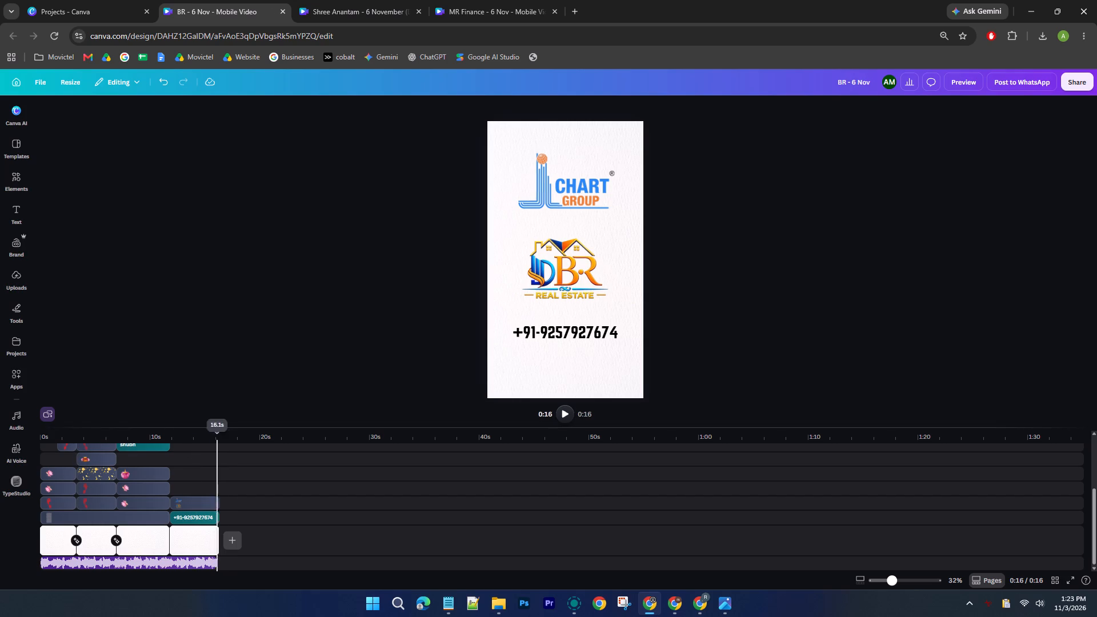
drag(217, 434, 23, 449)
scroll(169, 503, up, 7)
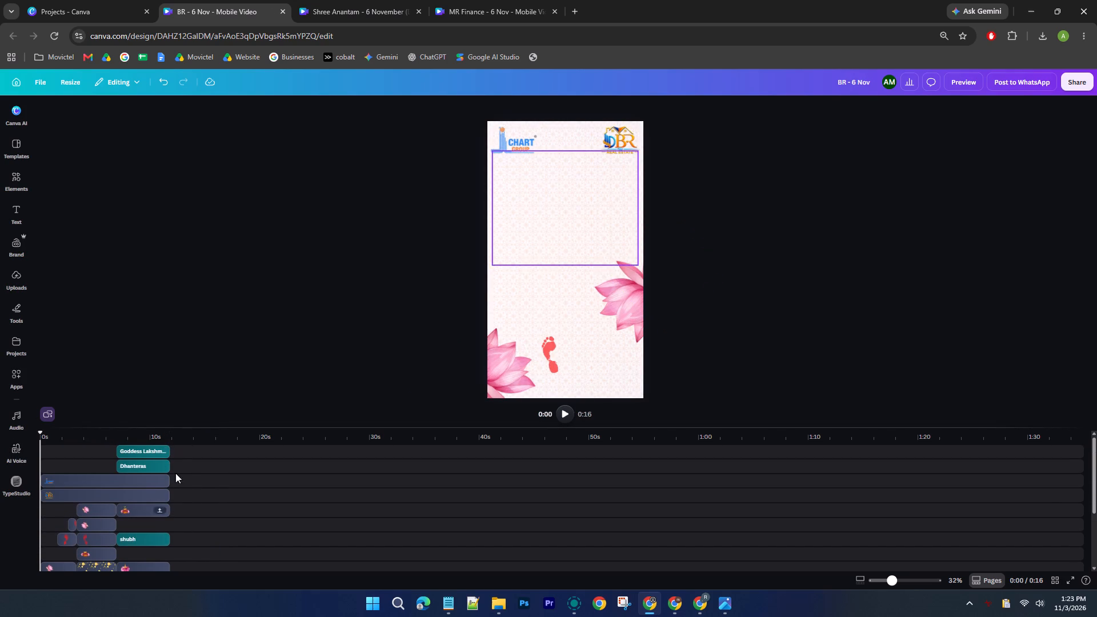
Switch to BR Real Estate's Instagram Dussehra post and open its poster image enlarged in a separate tab using Pop.
click(674, 607)
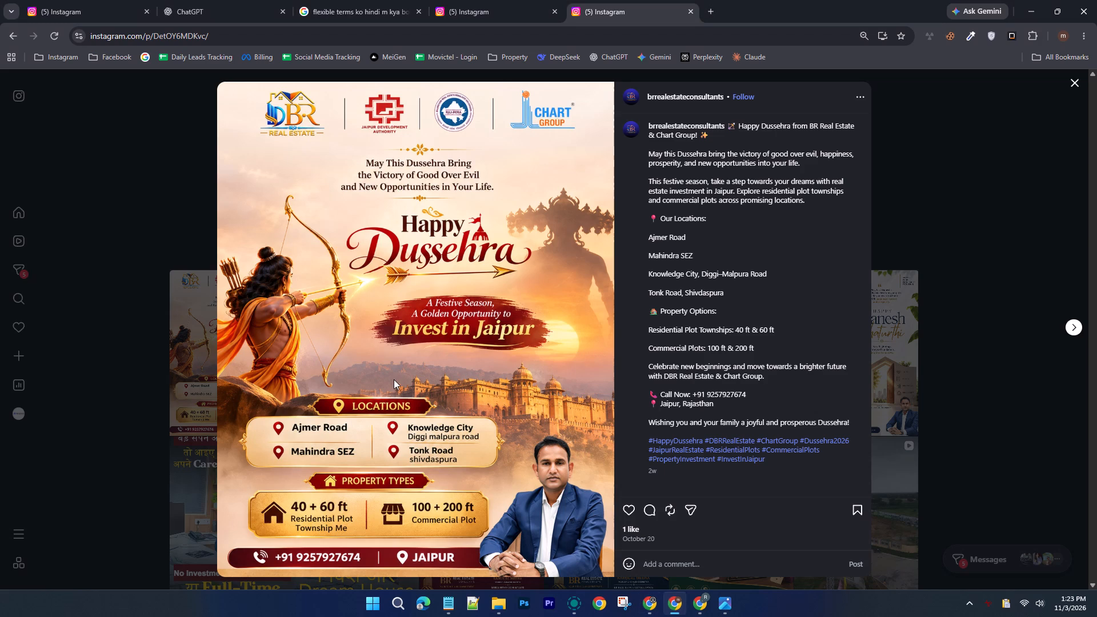
scroll(539, 488, down, 2)
right_click(507, 398)
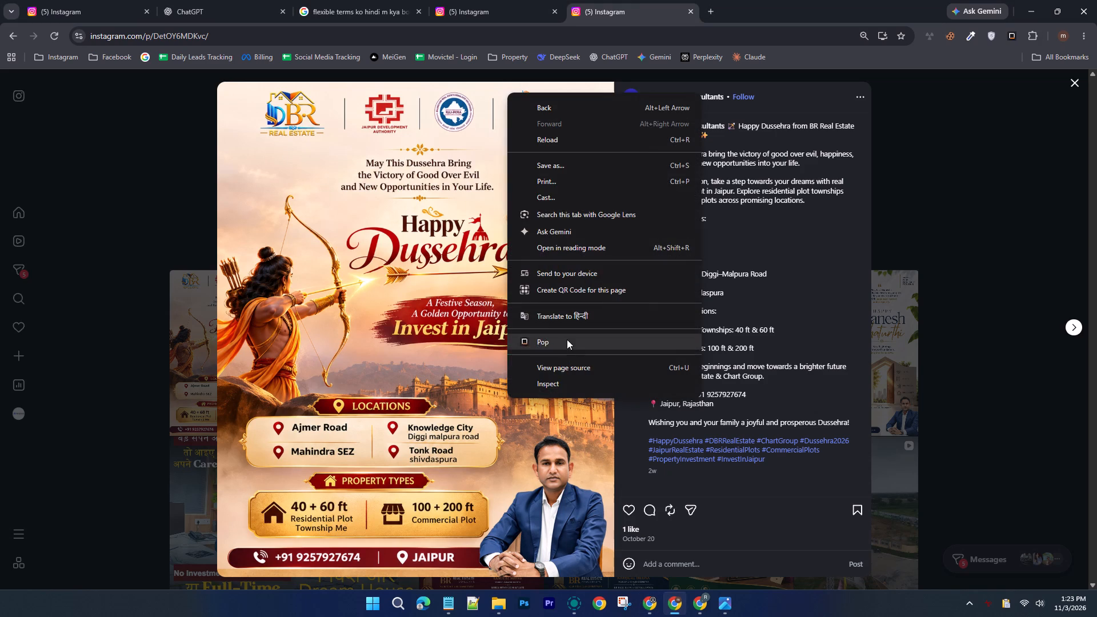
click(567, 339)
click(747, 0)
scroll(684, 386, down, 3)
click(708, 488)
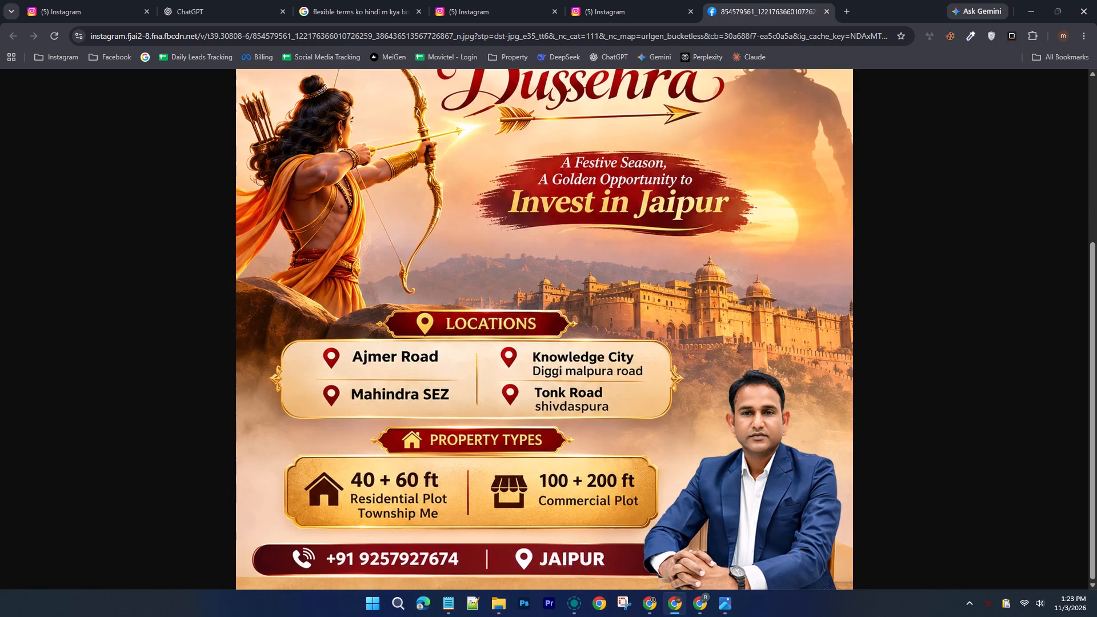
Snip the area around the seated man in the blue suit at the poster's lower corner.
scroll(717, 472, down, 8)
key(ctrl+shift+c)
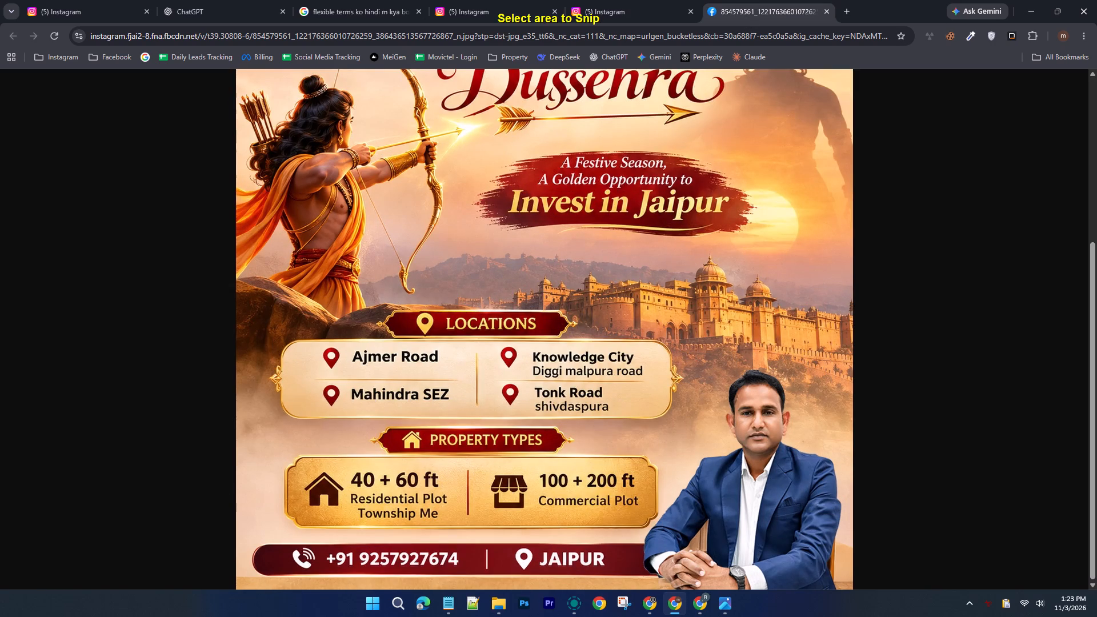
drag(643, 360, 643, 362)
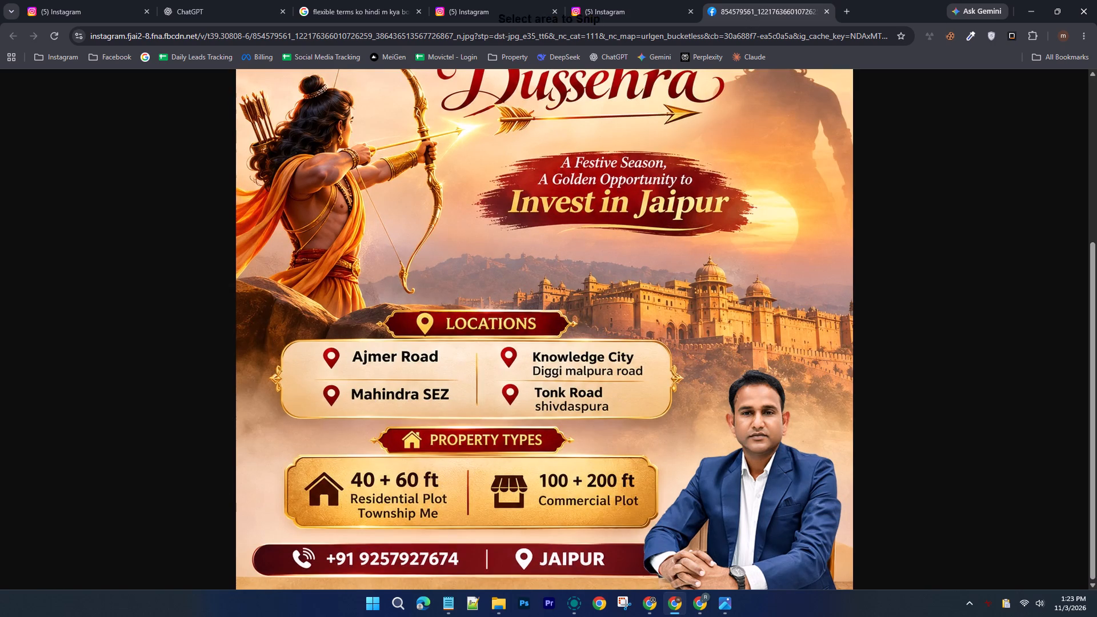
drag(643, 362, 851, 592)
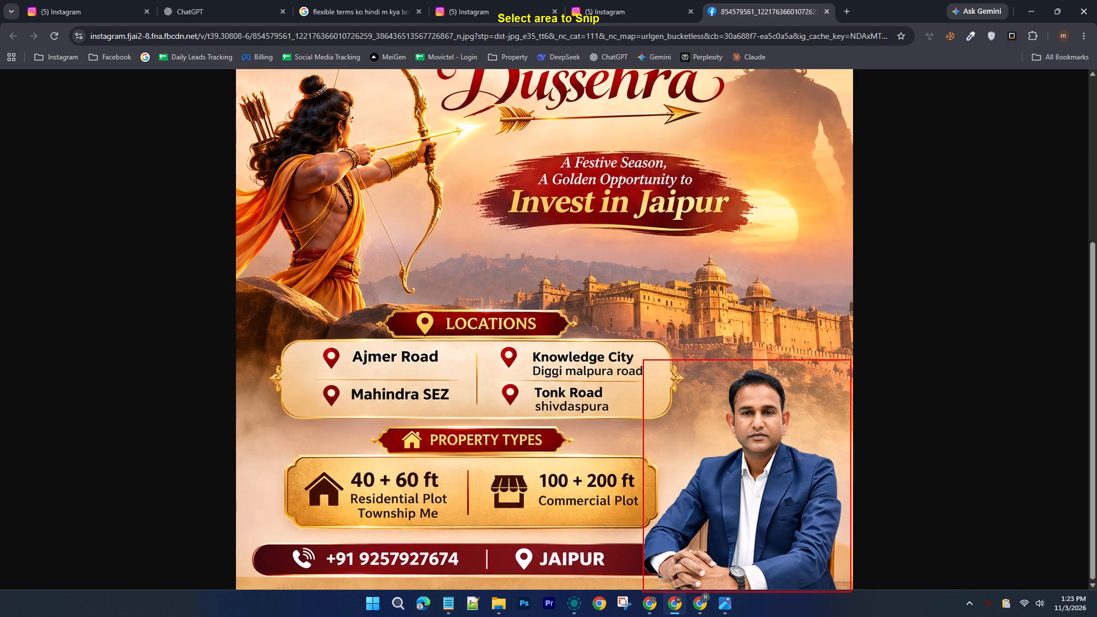
drag(851, 592, 852, 591)
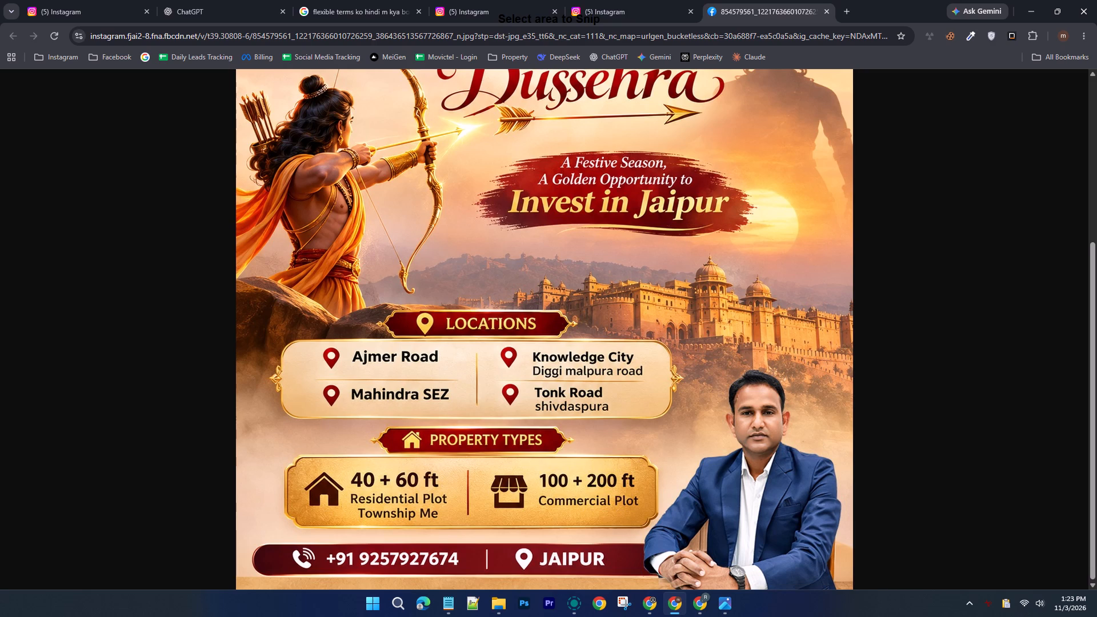
drag(852, 591, 854, 591)
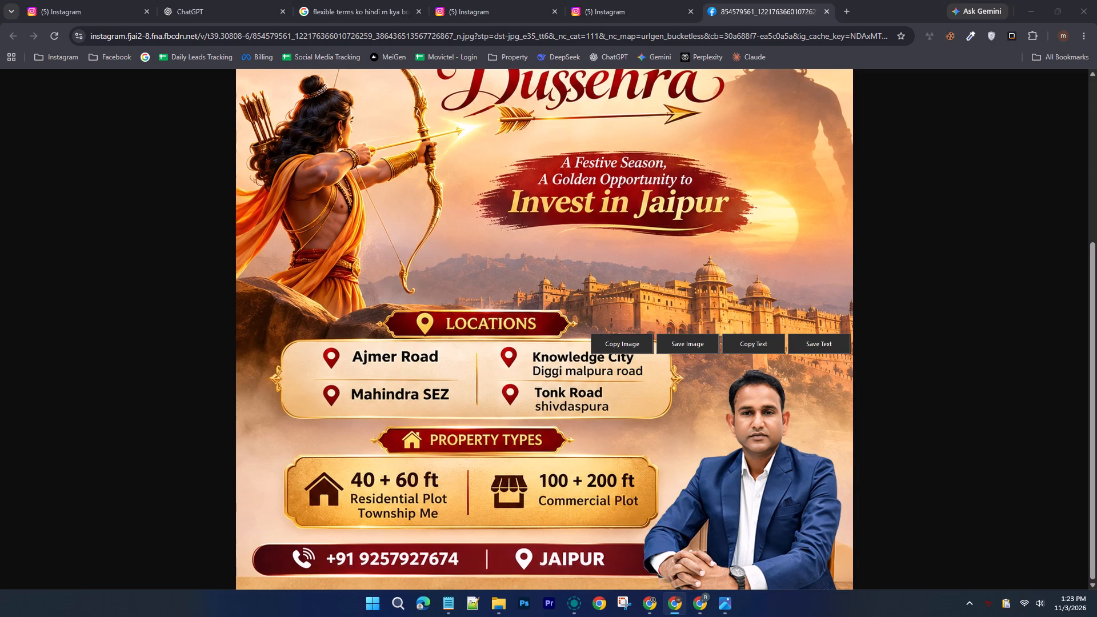
click(915, 400)
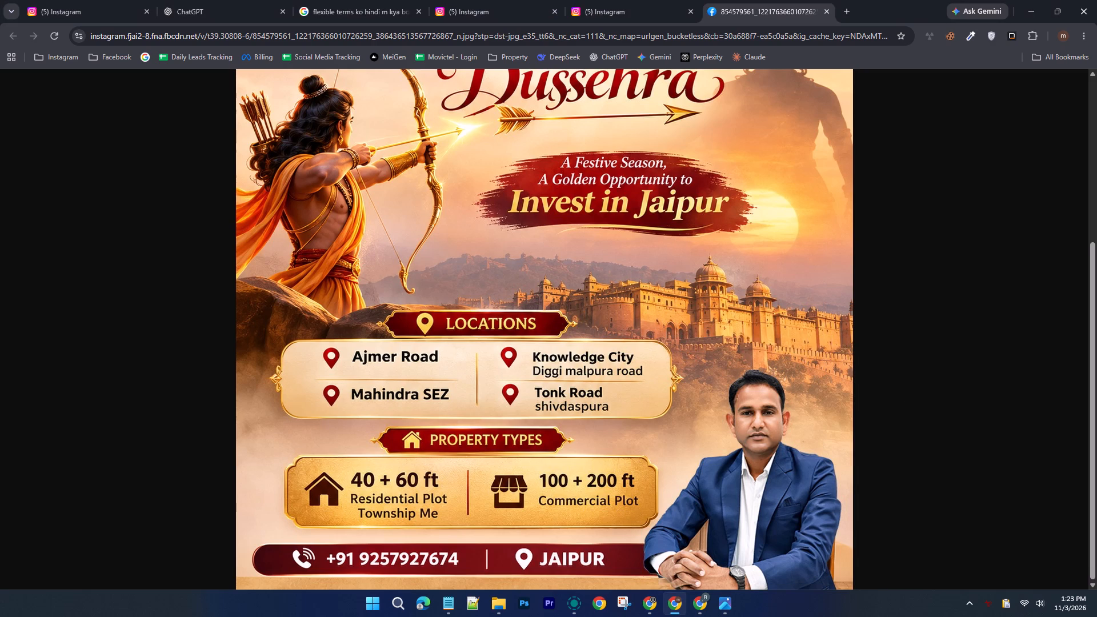
key(ctrl+shift+c)
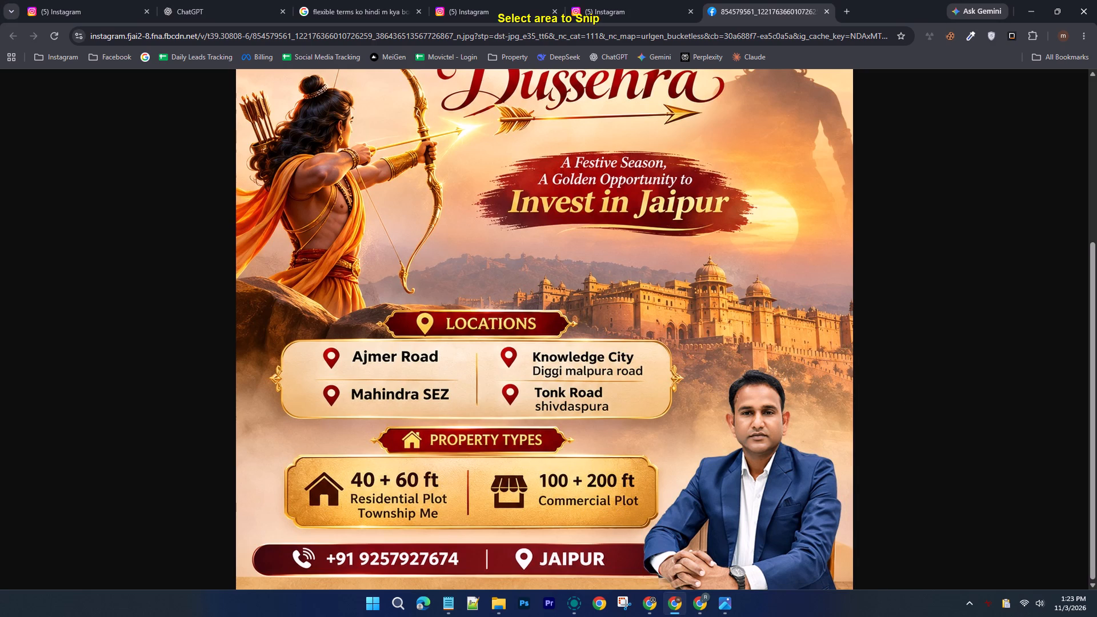
drag(853, 359, 769, 549)
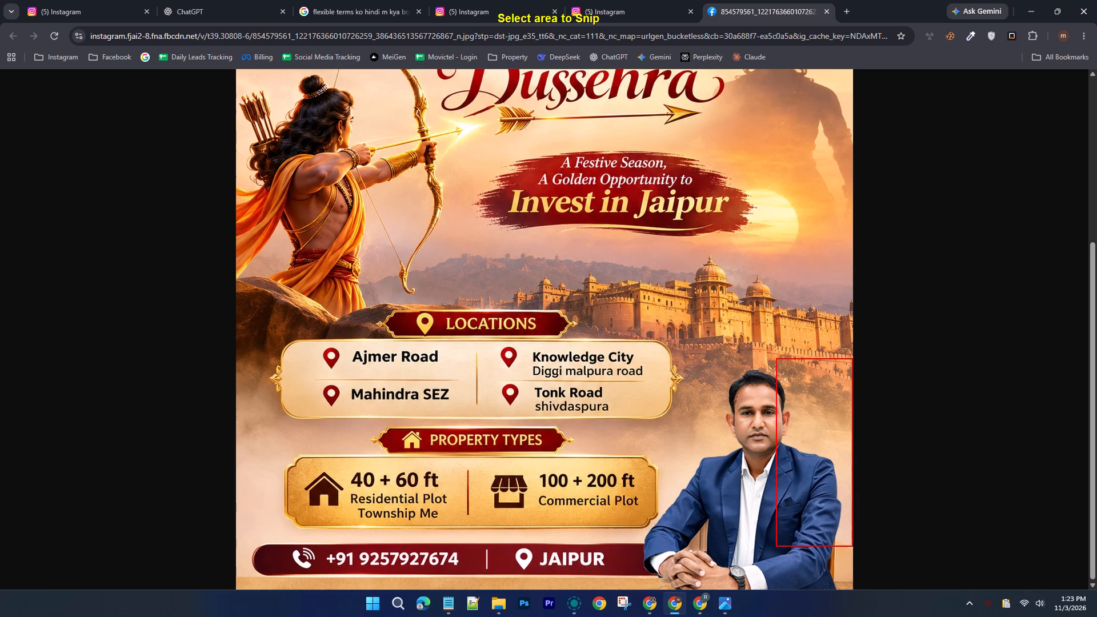
drag(769, 549, 642, 590)
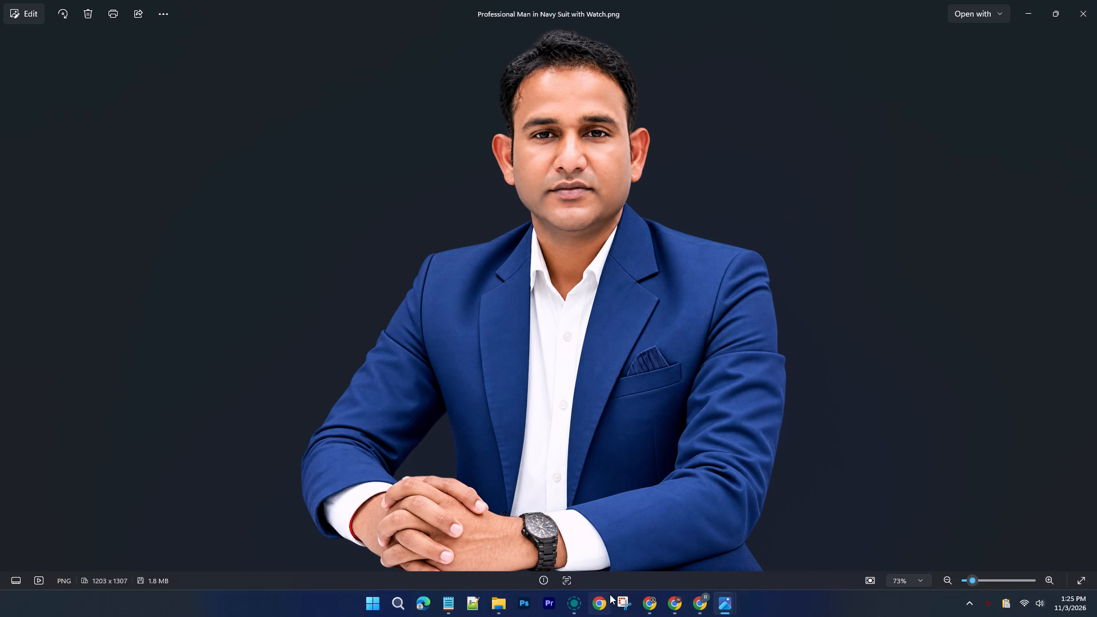
Switch to the browser with the Instagram posts and close the tab showing the Chart Group trip post.
click(669, 608)
click(604, 0)
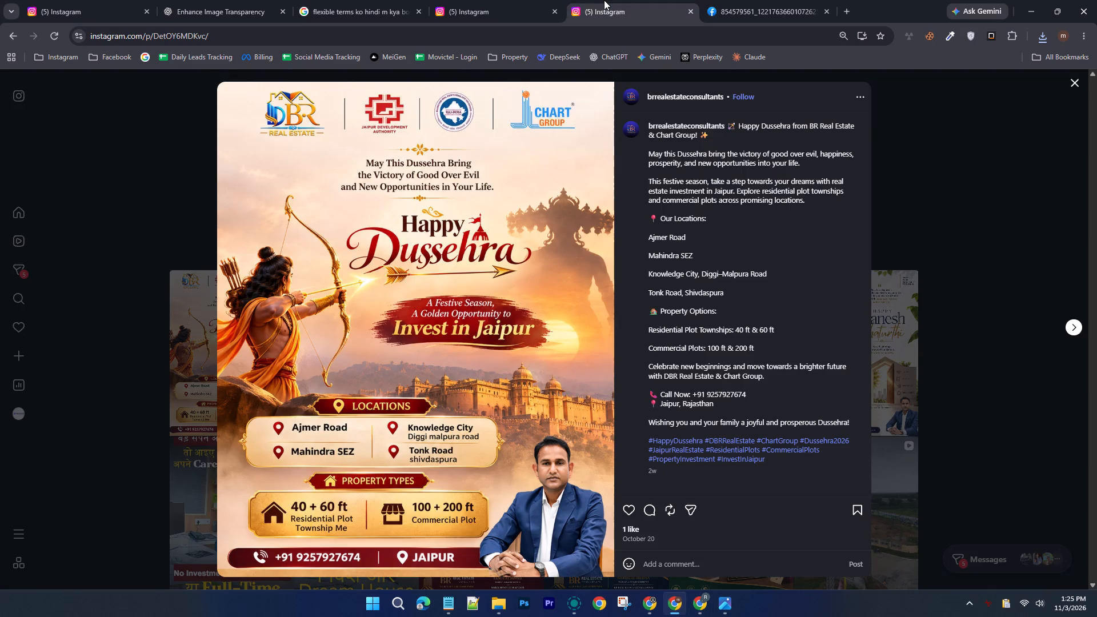
click(534, 0)
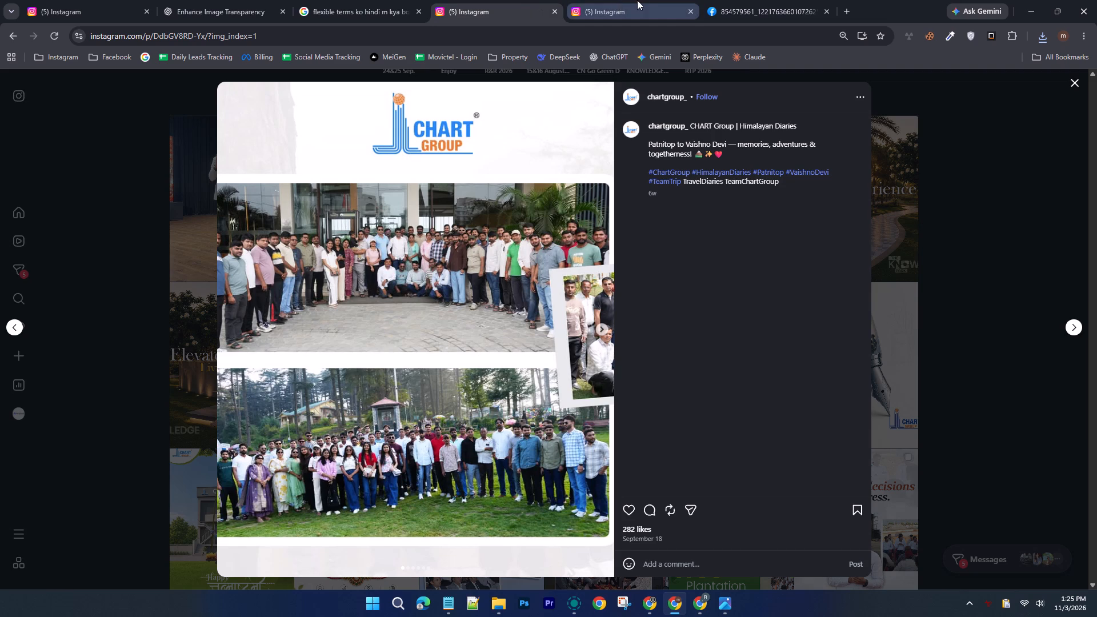
click(642, 2)
click(557, 7)
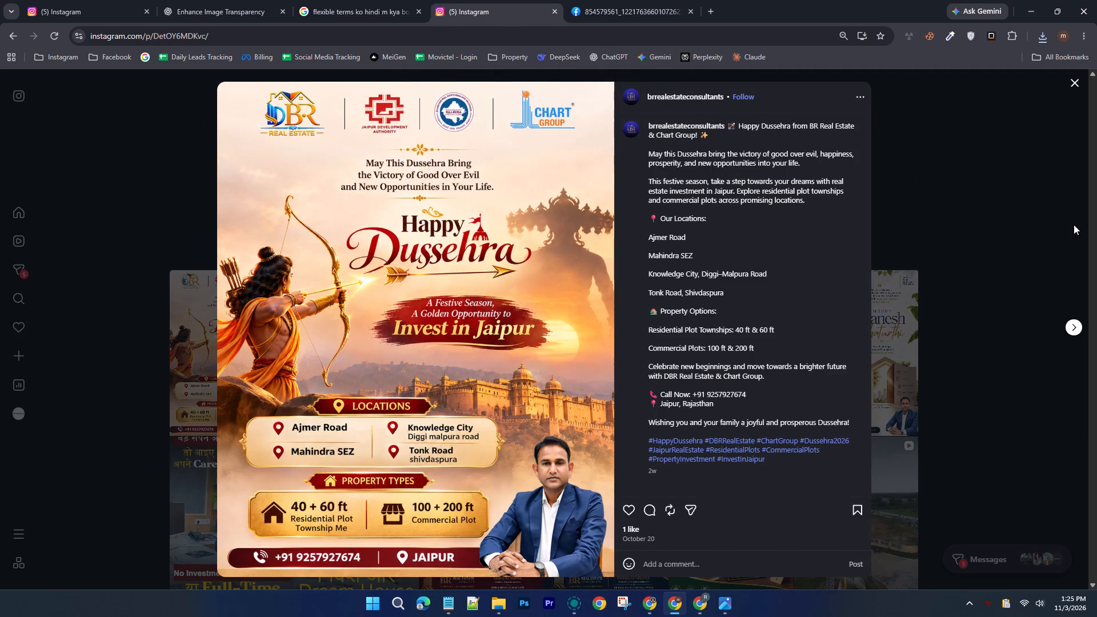
Close the Dussehra post and open the Happy Navratri poster from the brrealestateconsultants profile grid to view the man's portrait.
click(1074, 225)
scroll(964, 348, down, 3)
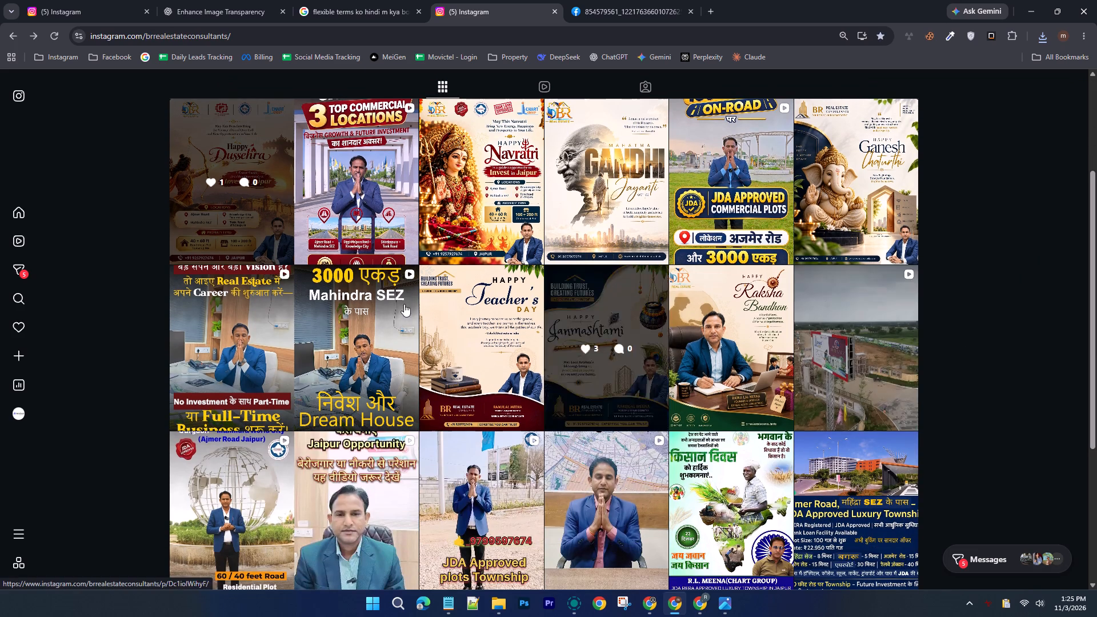
scroll(307, 274, up, 4)
click(506, 322)
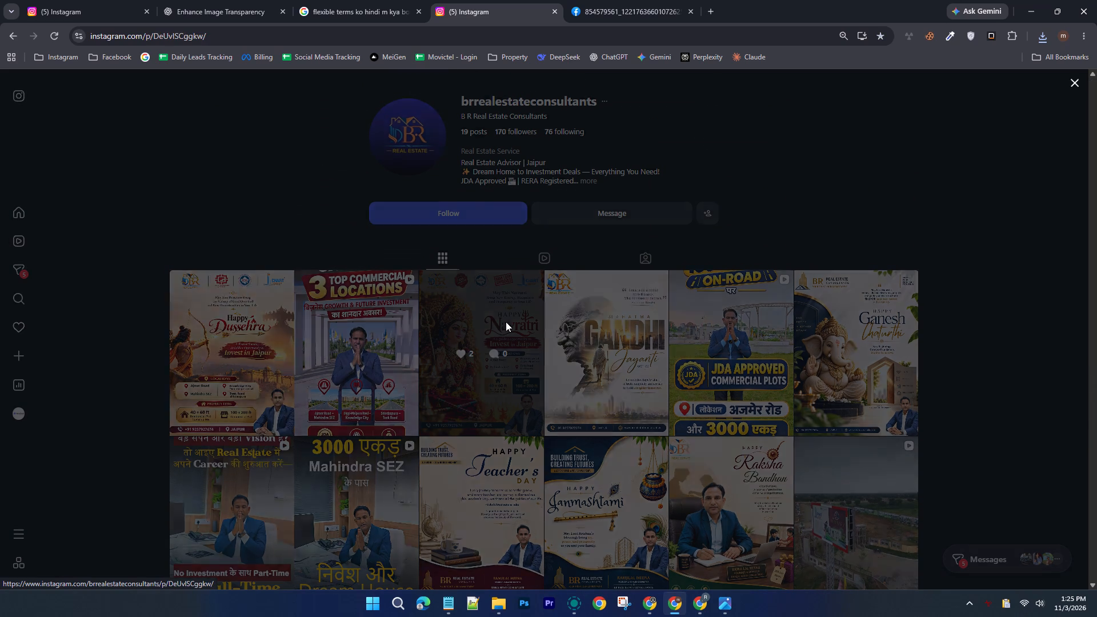
Close the open image viewer windows, including the Jaipur,Rajasthan and Gold Loan Trusted Service previews.
click(725, 608)
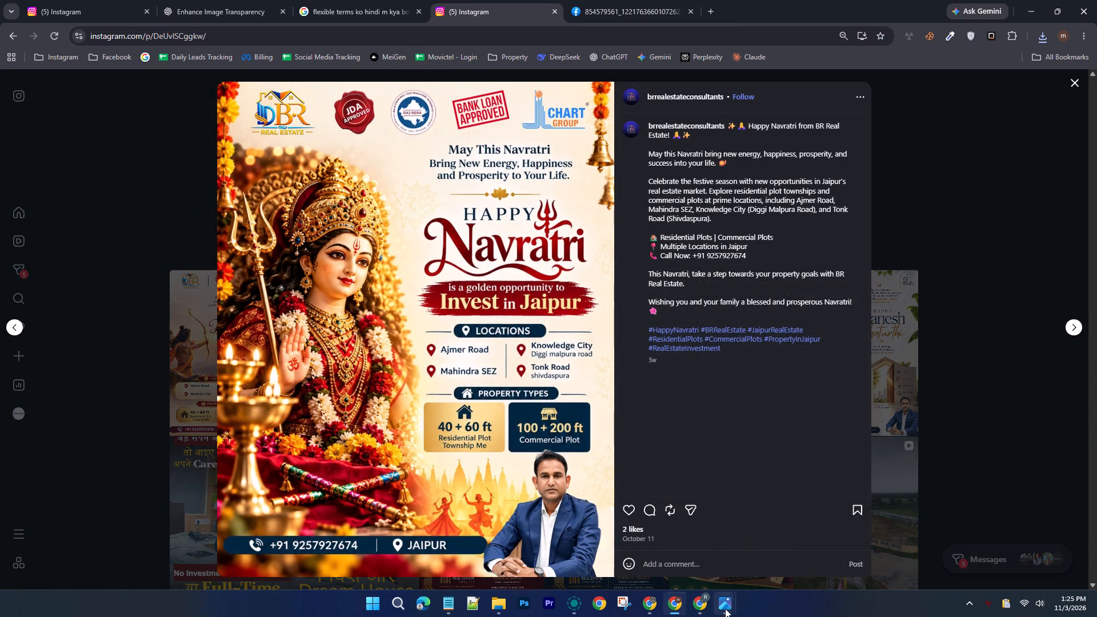
click(895, 505)
click(843, 507)
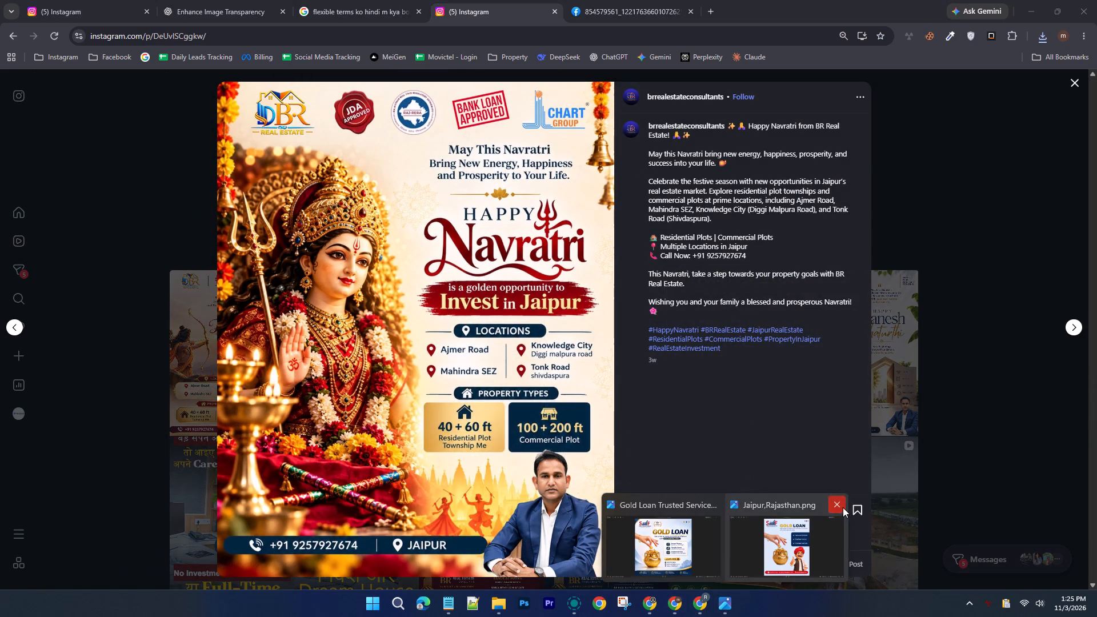
click(782, 508)
Bring the Professional Man in Navy Suit with Watch image from Downloads into the BR - 6 Nov video design in Canva.
click(674, 608)
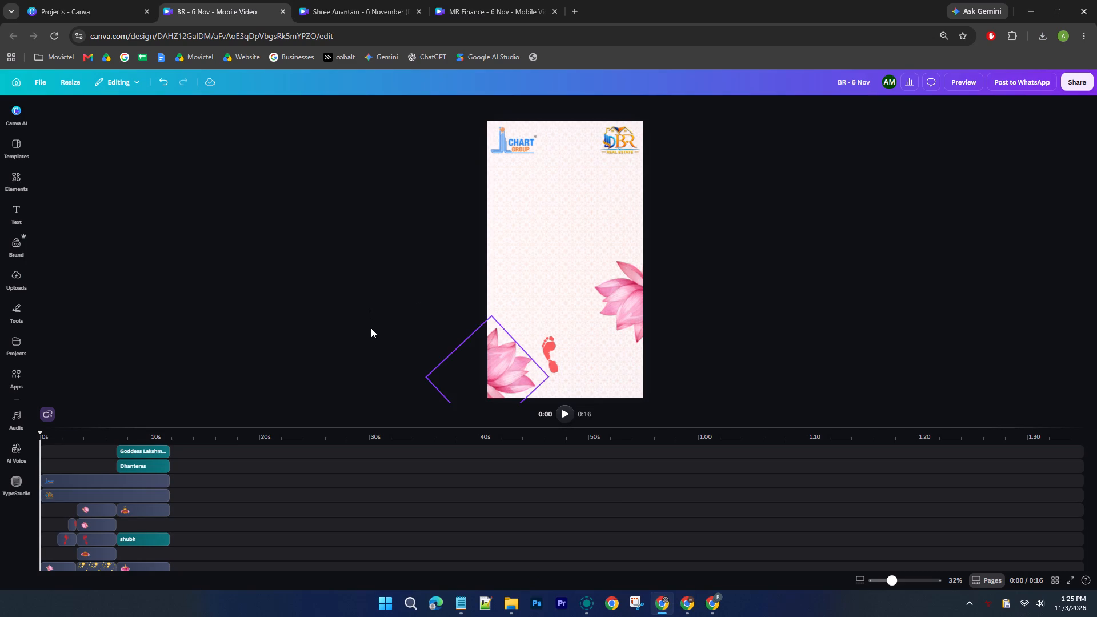
click(507, 600)
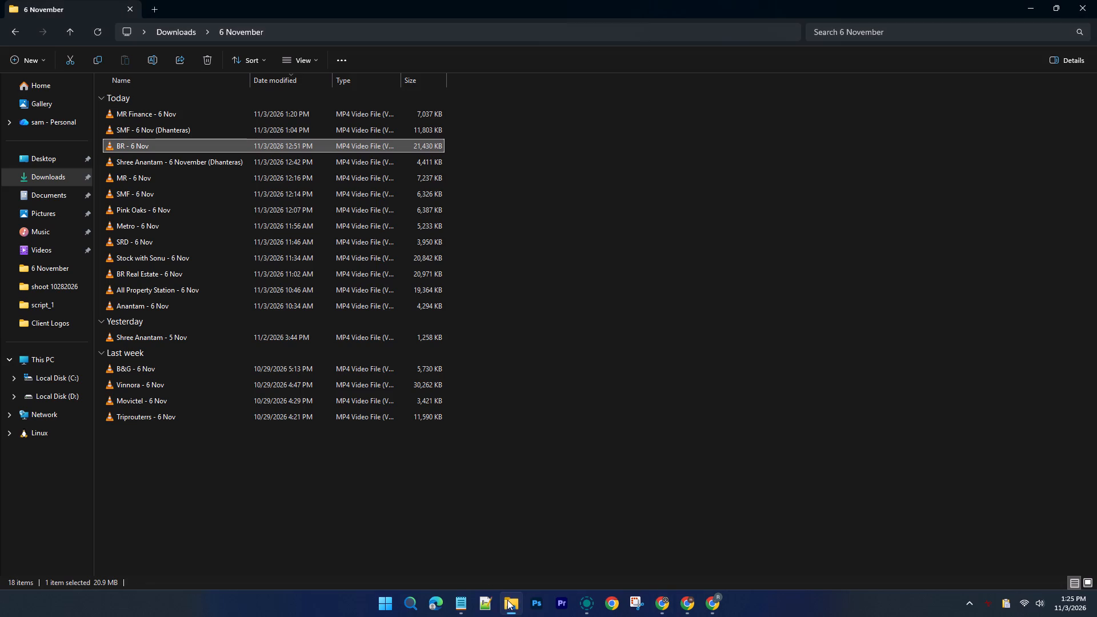
click(37, 188)
click(39, 183)
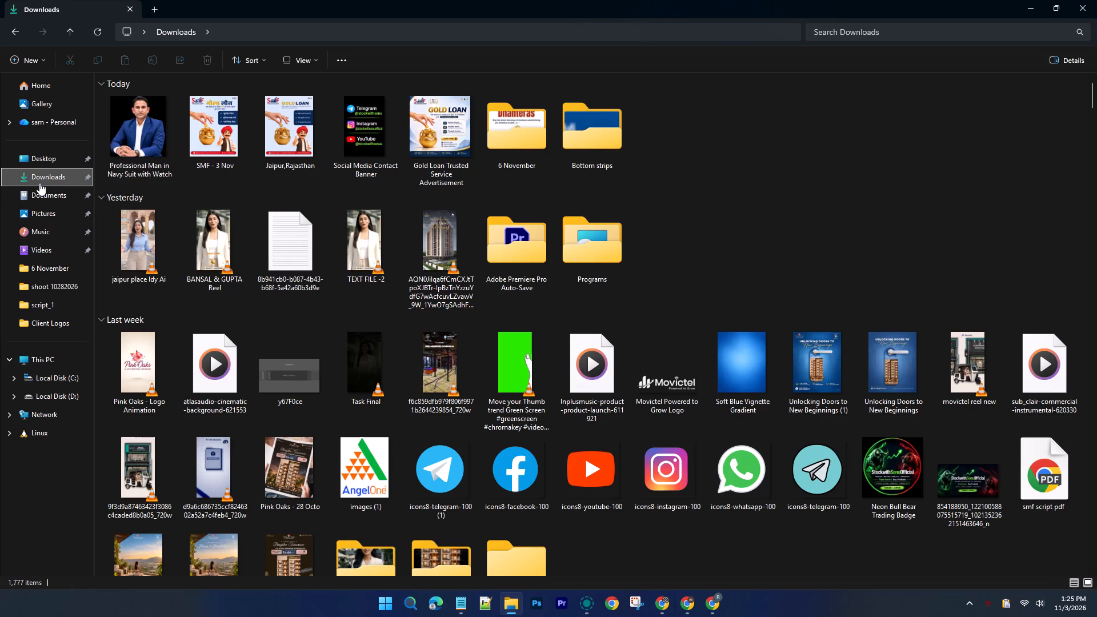
drag(131, 142, 413, 378)
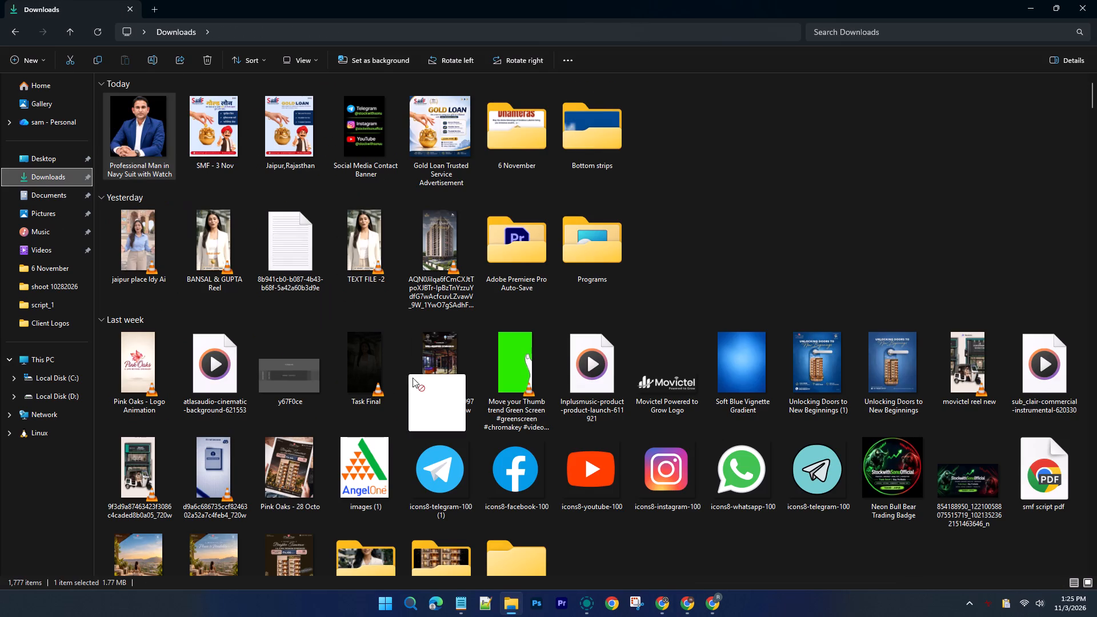
drag(413, 378, 539, 562)
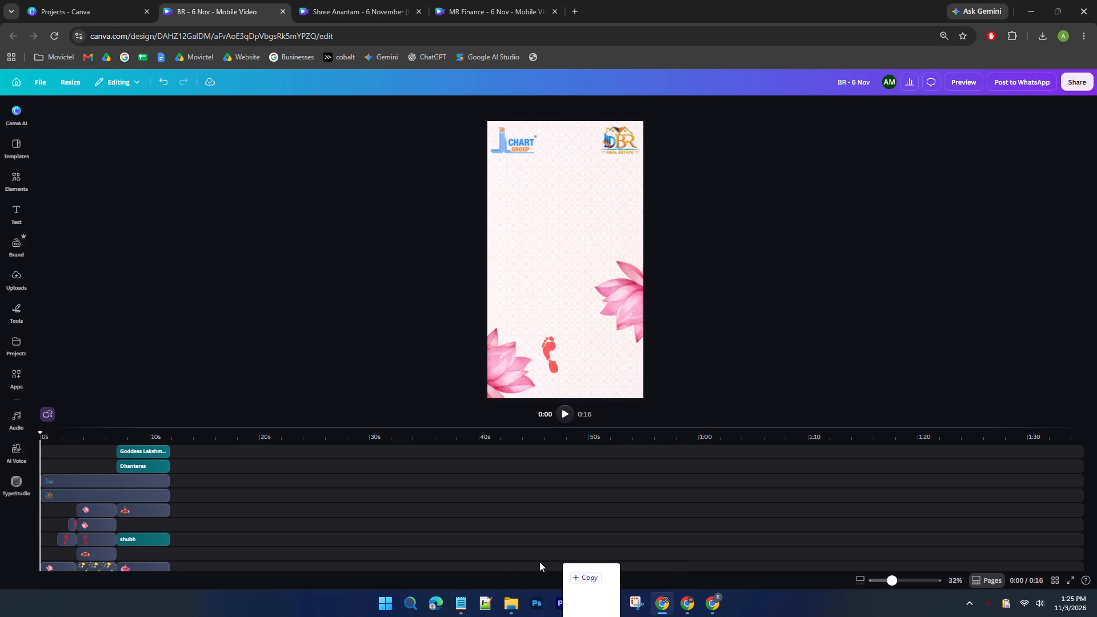
Upload the portrait file from File Explorer into the BR - 6 Nov design in Canva.
drag(539, 562, 195, 422)
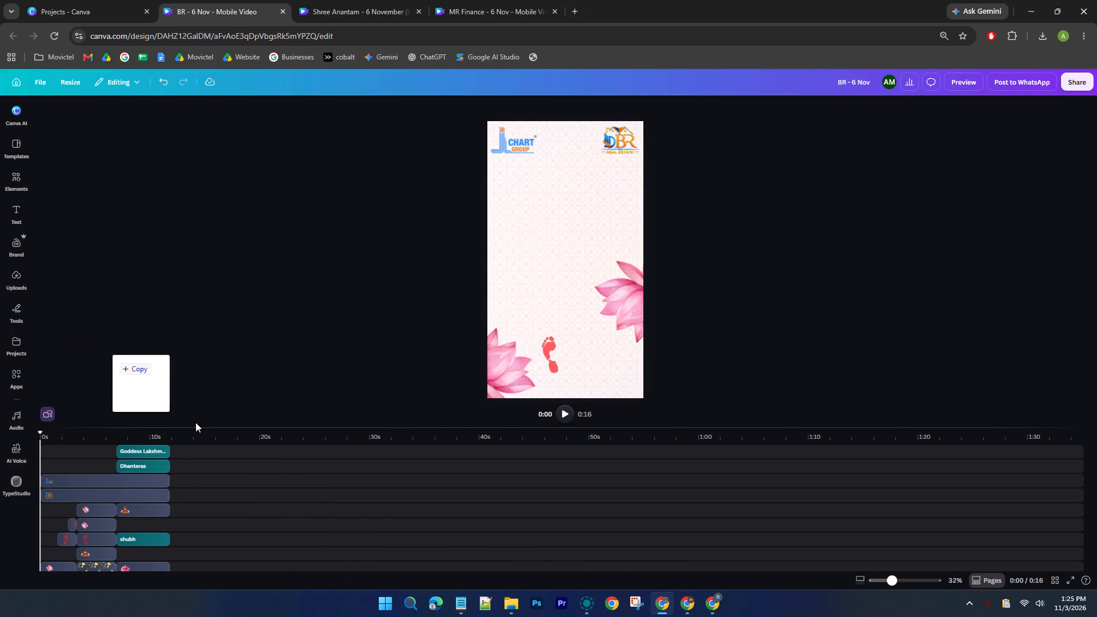
drag(195, 422, 326, 523)
scroll(329, 517, down, 5)
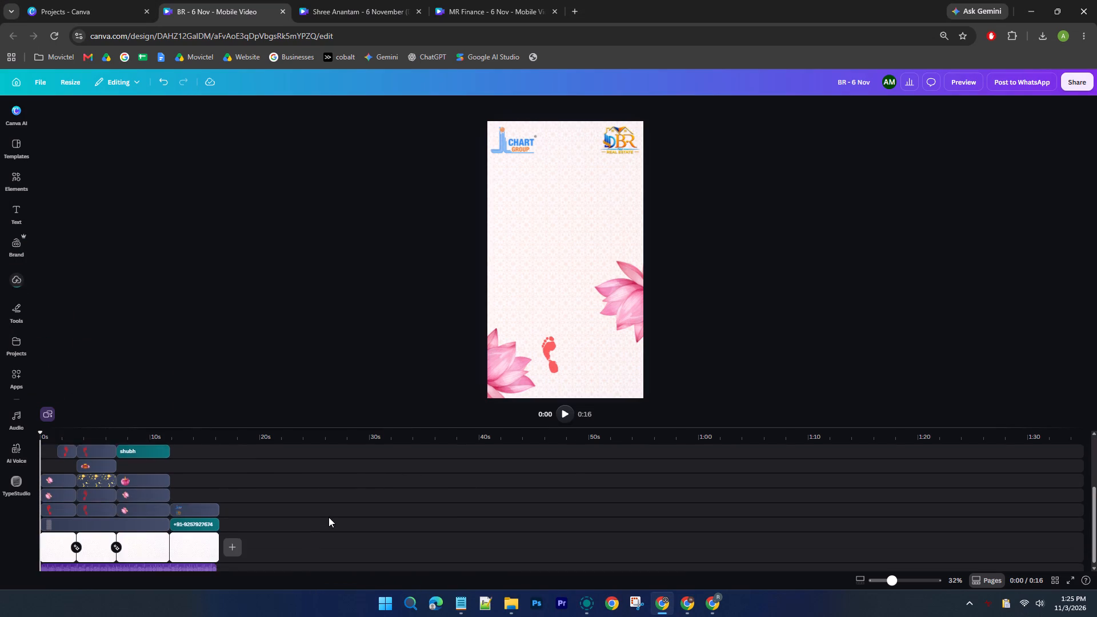
Place the uploaded portrait of the man in the blue suit on a new topmost timeline track at about 5 s.
click(13, 279)
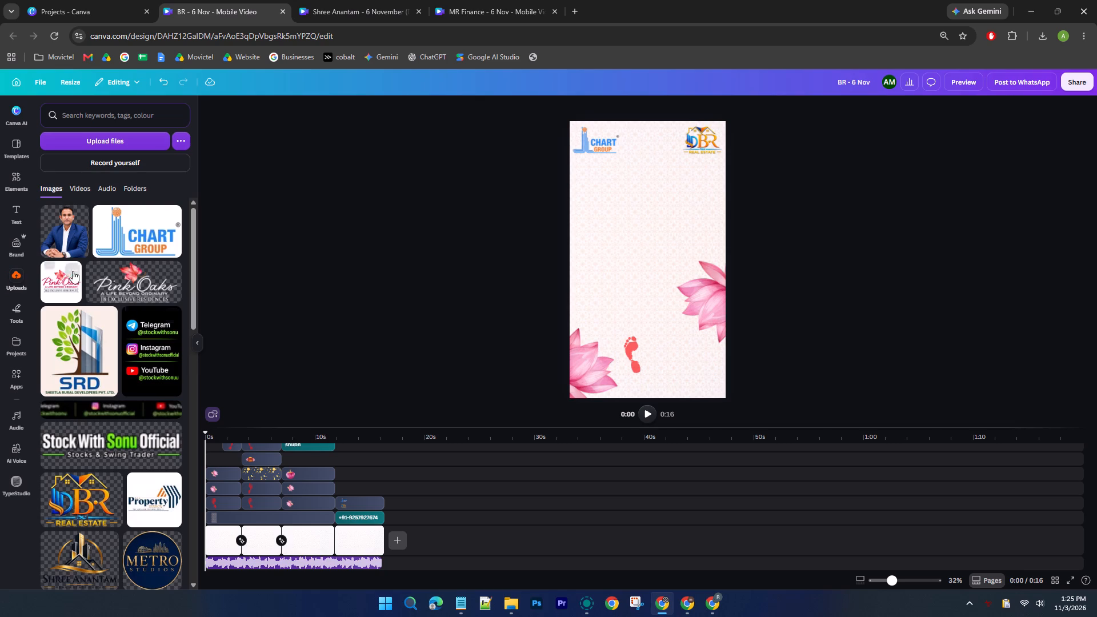
drag(67, 237, 289, 421)
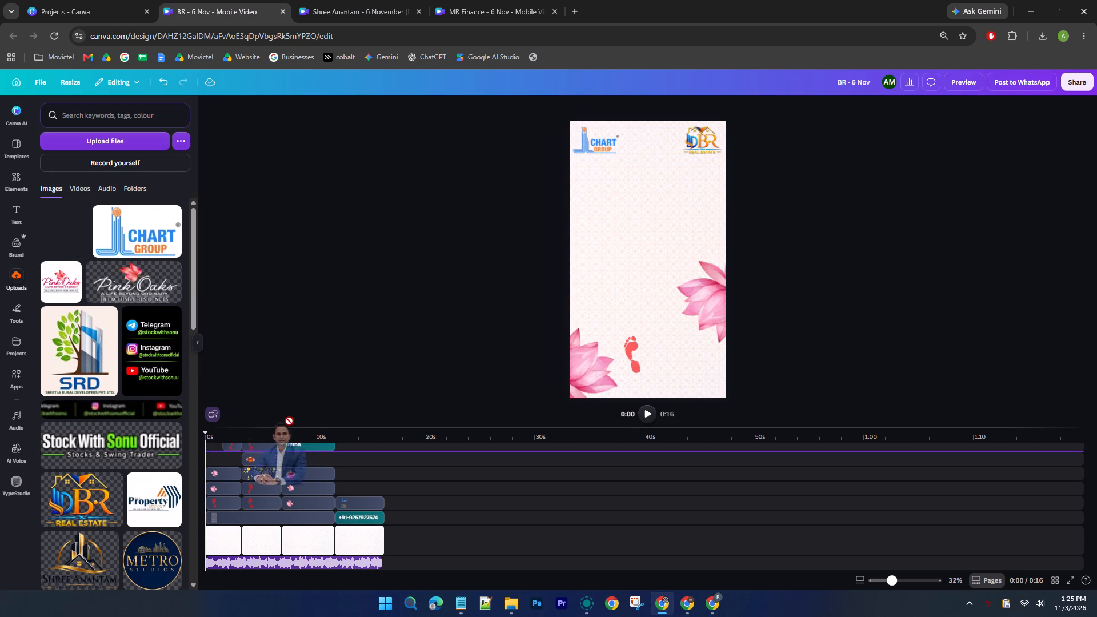
drag(289, 421, 289, 422)
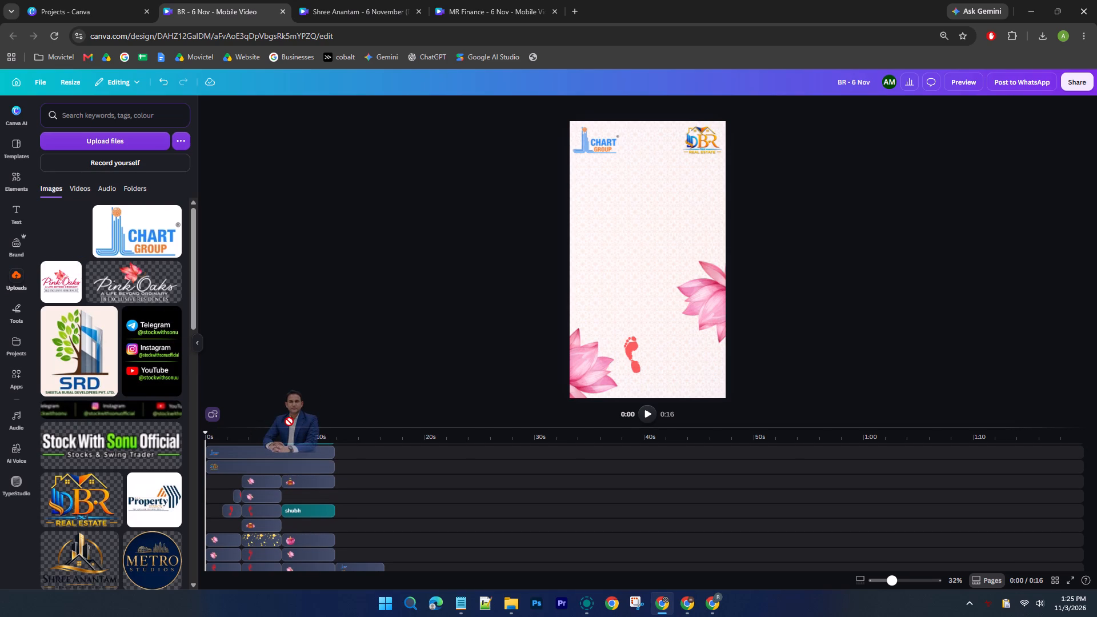
drag(289, 422, 291, 444)
scroll(291, 446, up, 2)
drag(285, 450, 270, 450)
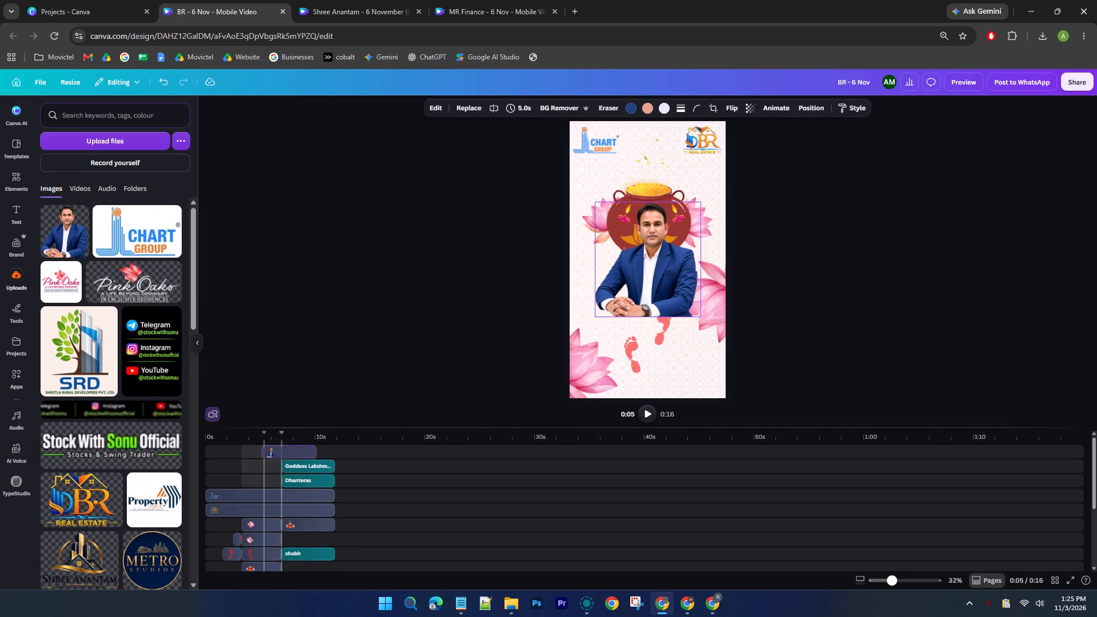
Move the portrait's clip to the start of the video and extend it to 11.7 s, up to the closing page.
drag(270, 450, 226, 454)
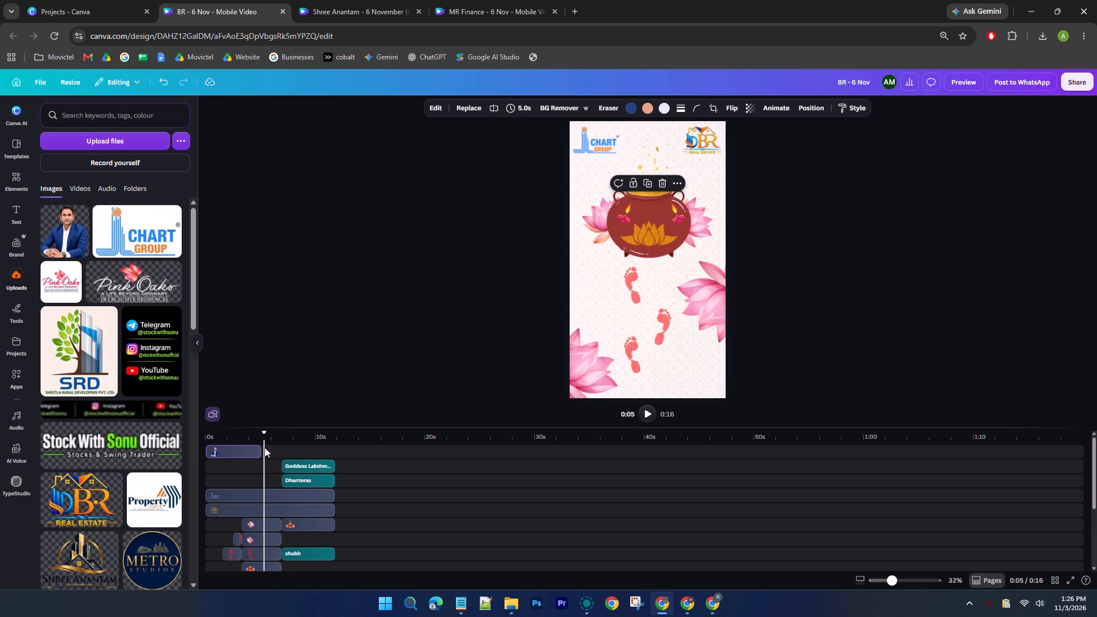
drag(258, 449, 325, 450)
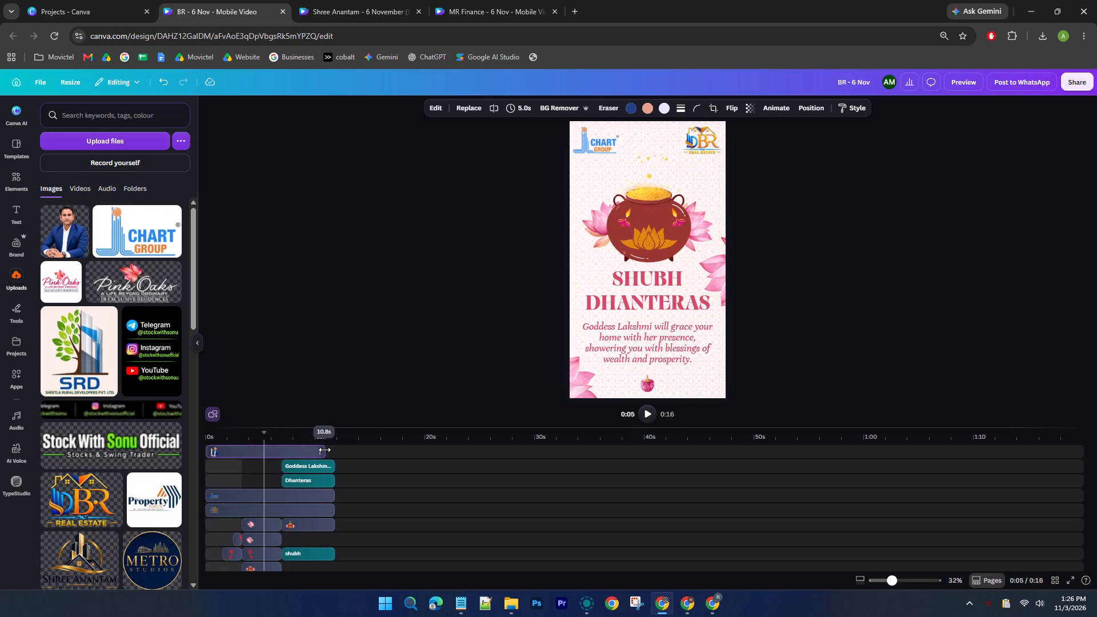
drag(325, 450, 330, 450)
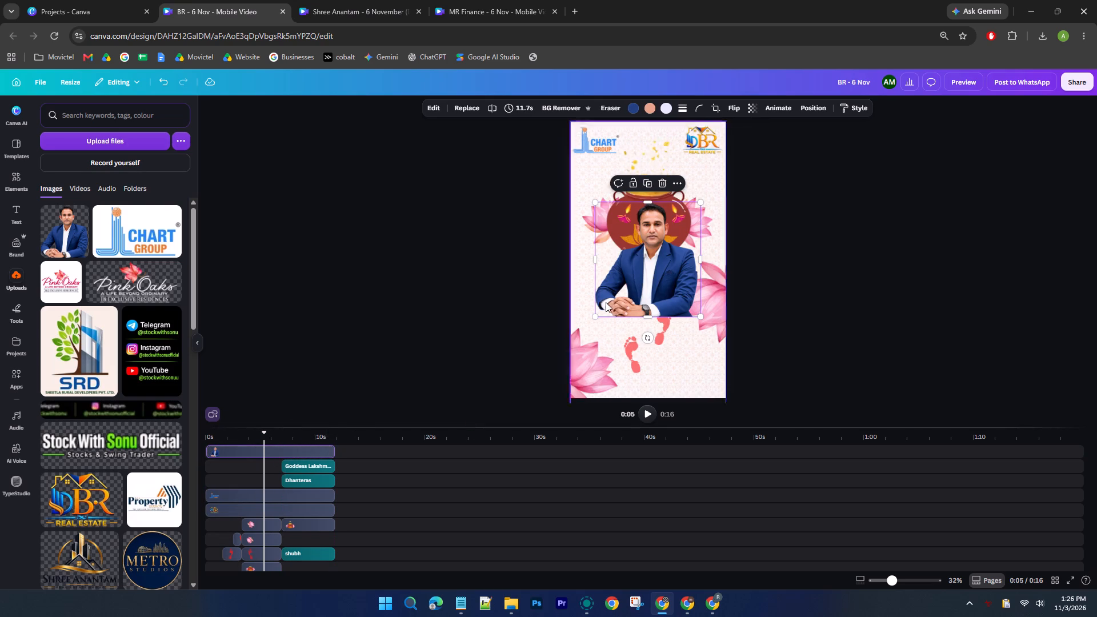
Move the portrait to the page's bottom-right corner and shrink it to about half the page width.
drag(678, 289, 710, 371)
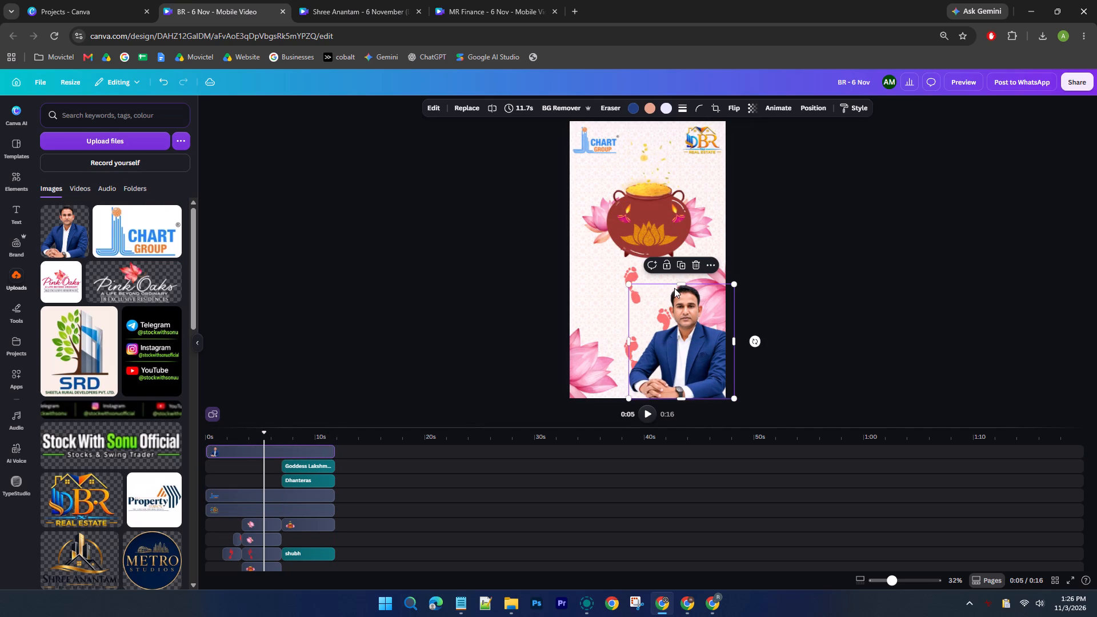
drag(628, 285, 670, 336)
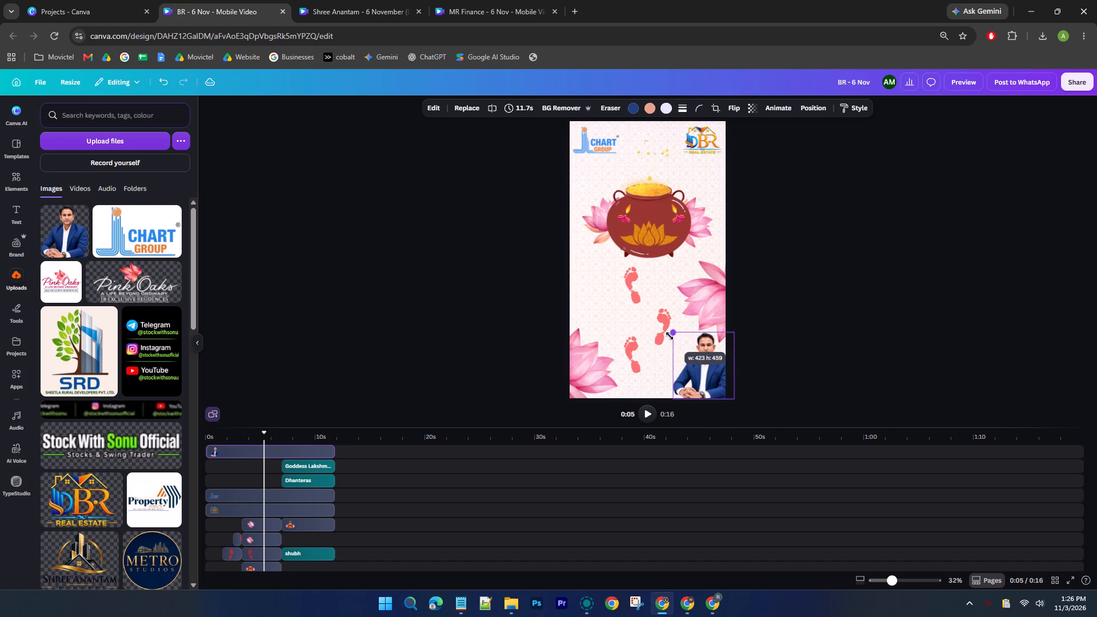
drag(670, 336, 659, 331)
click(820, 303)
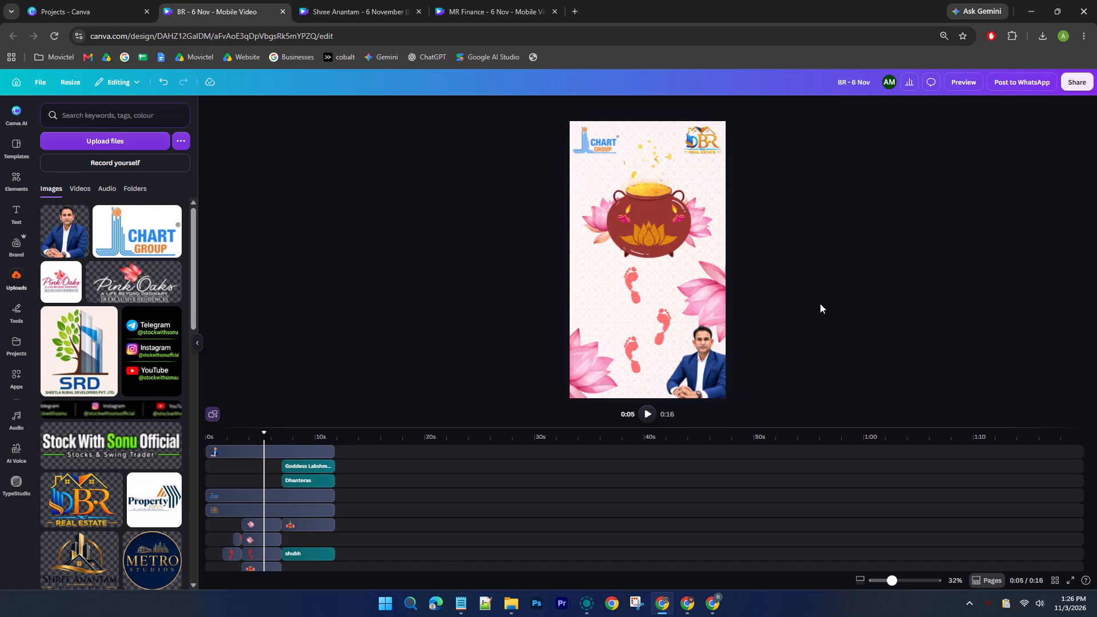
click(690, 341)
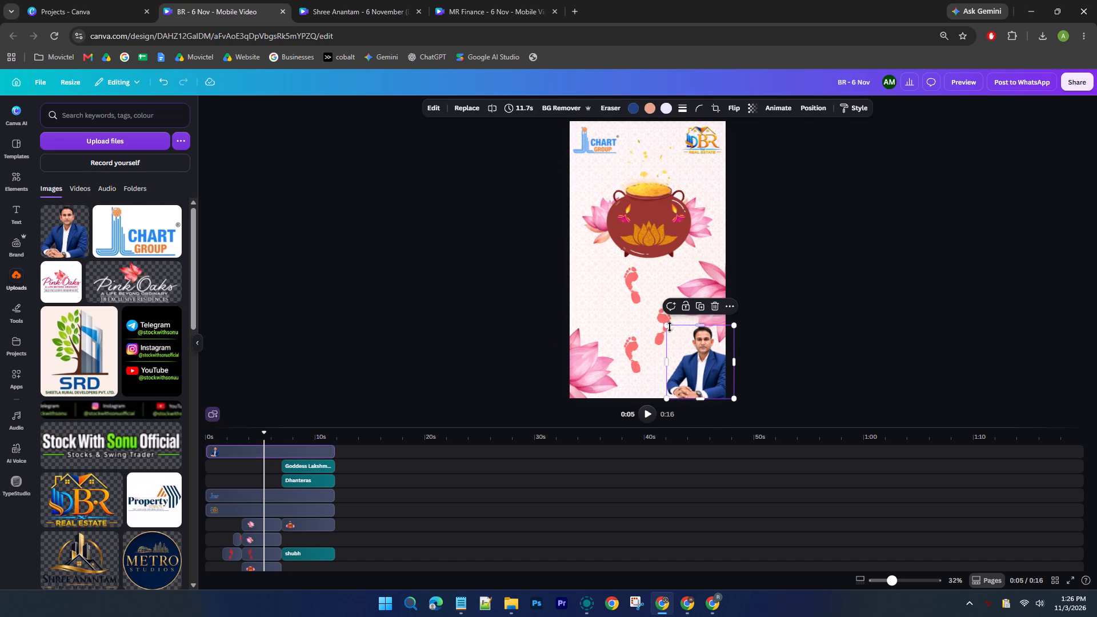
drag(668, 326, 658, 318)
click(833, 283)
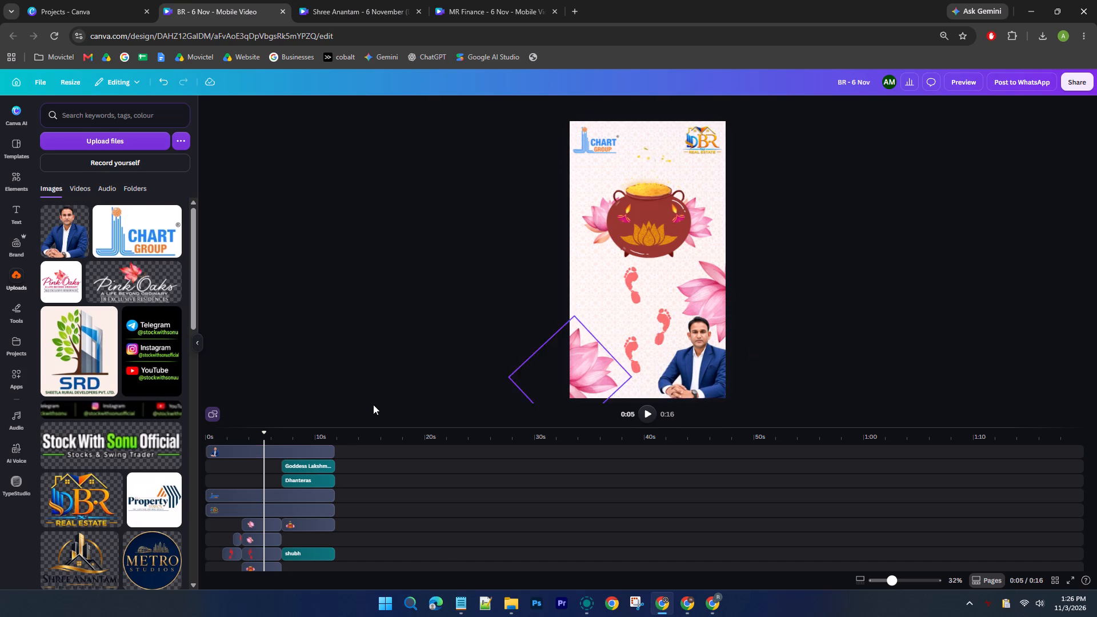
Extend the start of the portrait's clip to the very beginning of the video, making it 11.8 s long.
drag(266, 433, 198, 427)
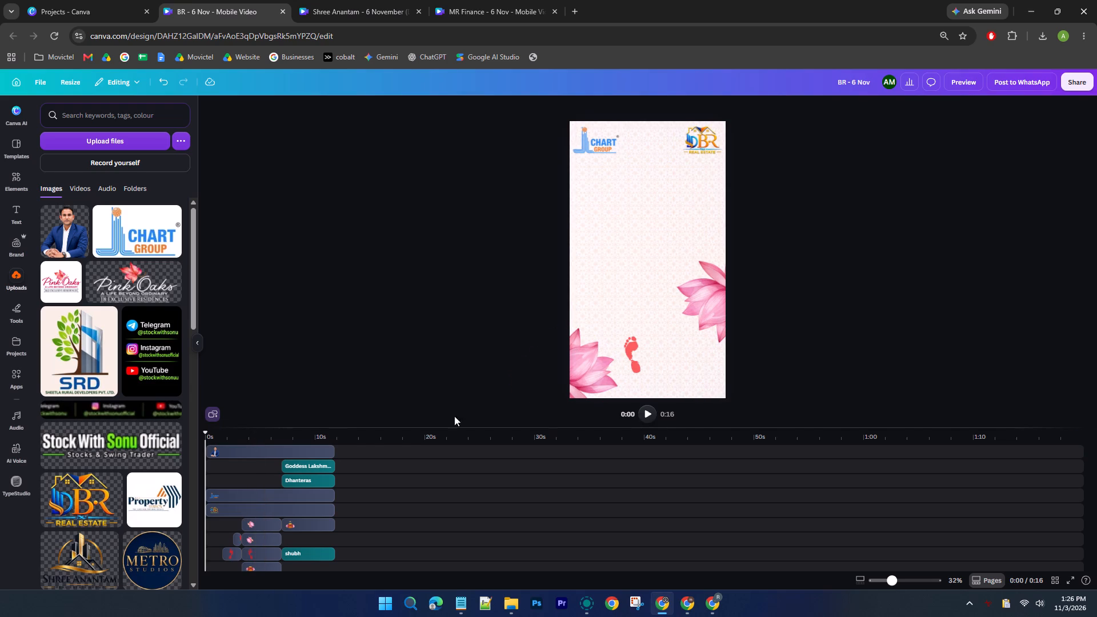
drag(208, 450, 202, 450)
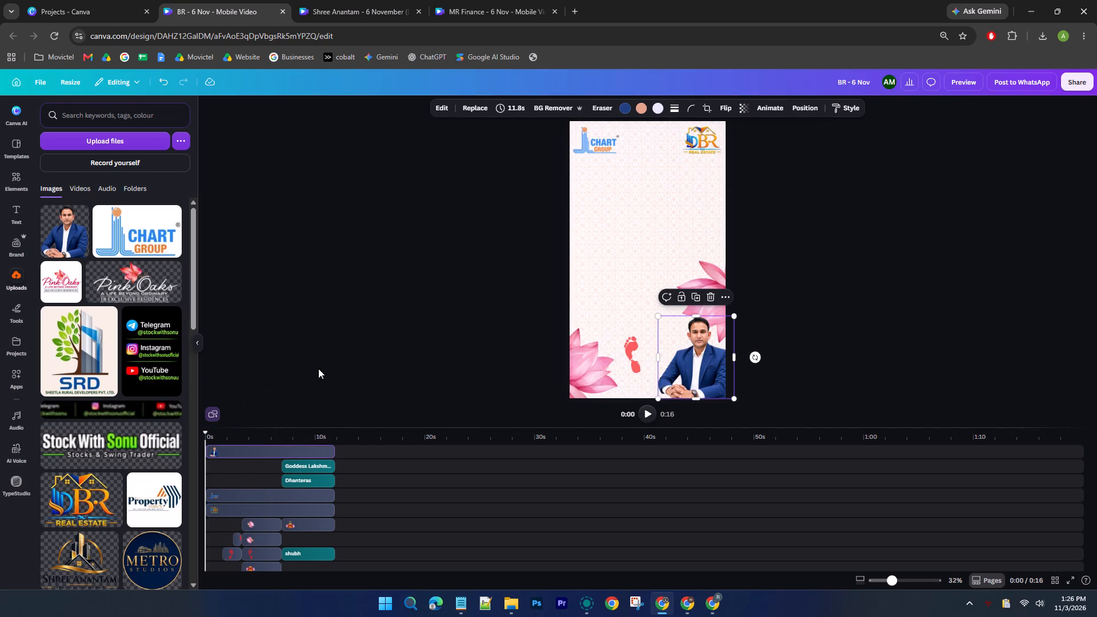
Preview the video up to the Shubh Dhanteras page and shorten the portrait's clip to 7.3 s.
click(646, 417)
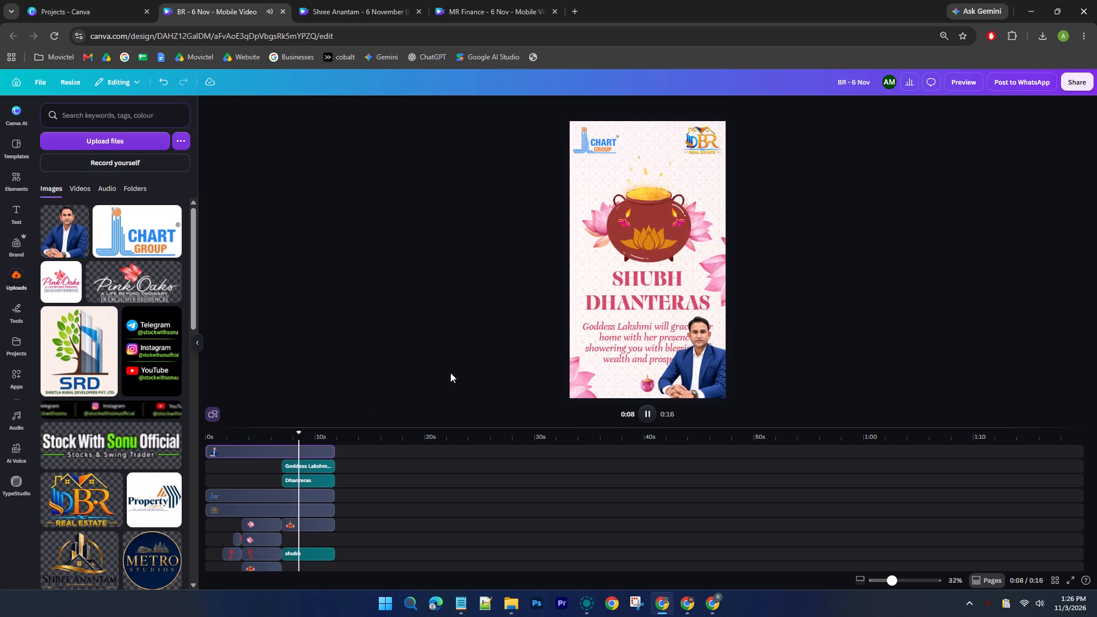
click(299, 445)
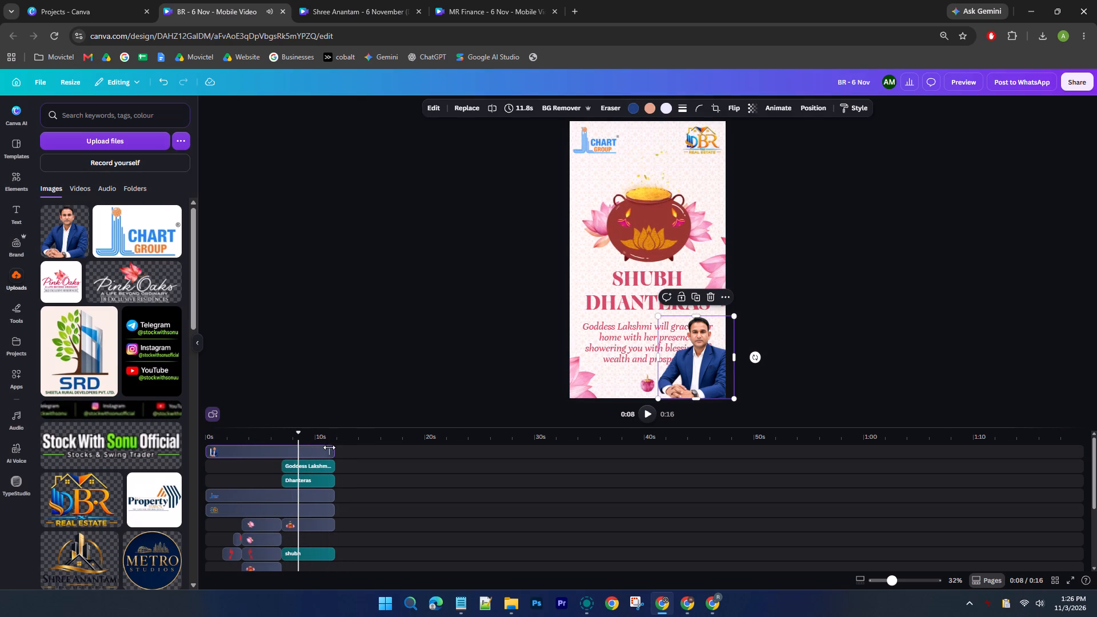
drag(329, 448, 295, 446)
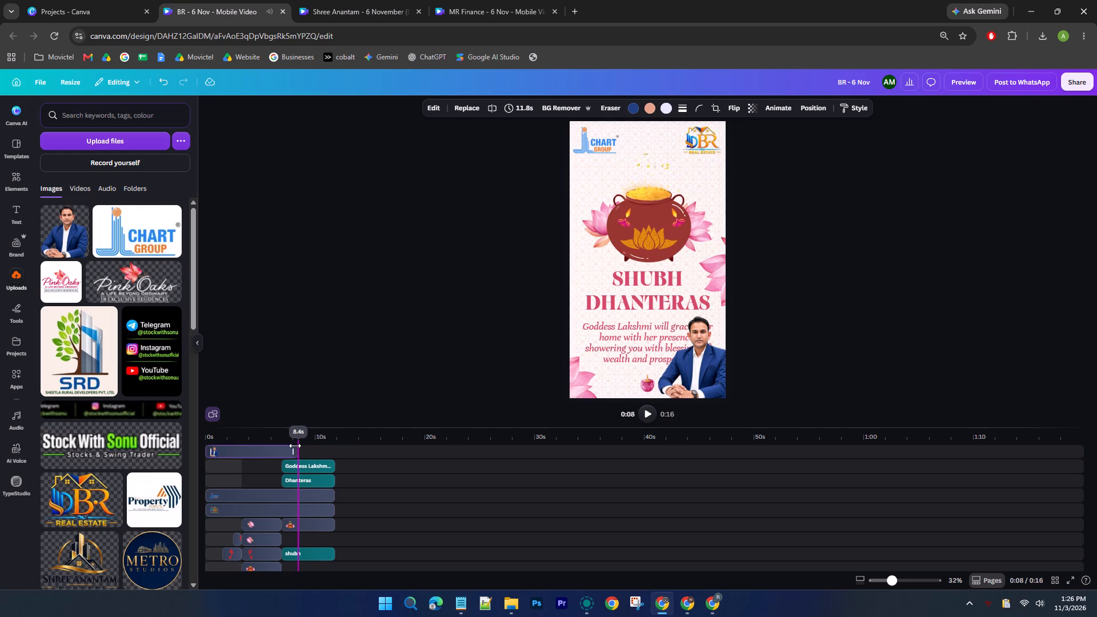
drag(295, 446, 280, 446)
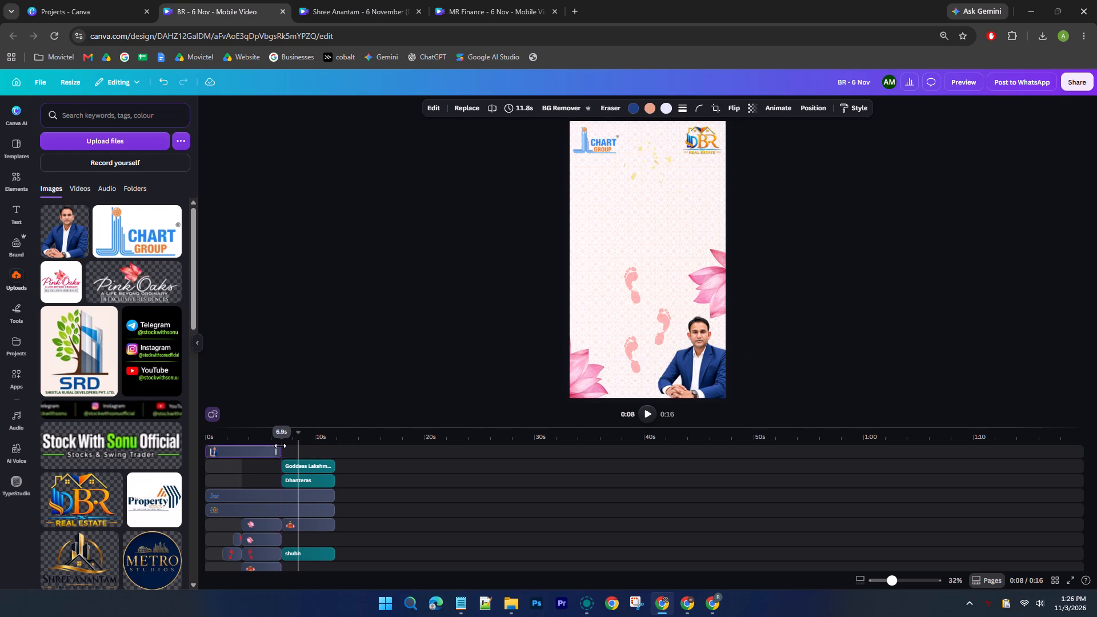
drag(280, 446, 280, 446)
Replay the video from the start and trim the portrait's clip to 6.9 s, ending where the Shubh Dhanteras text begins.
drag(297, 434, 208, 436)
click(636, 411)
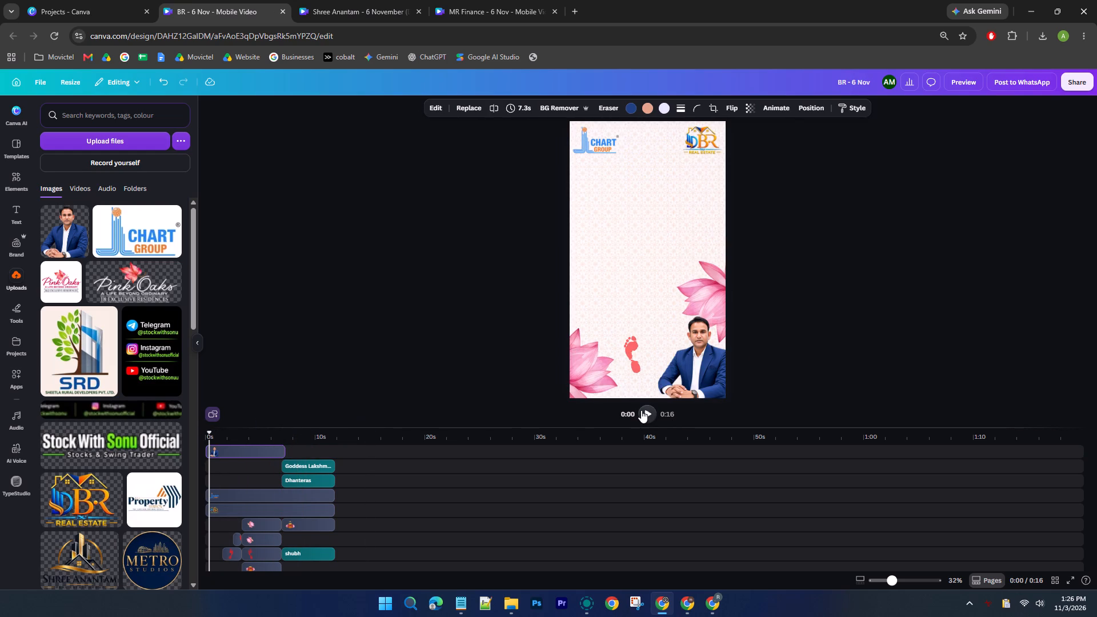
click(641, 410)
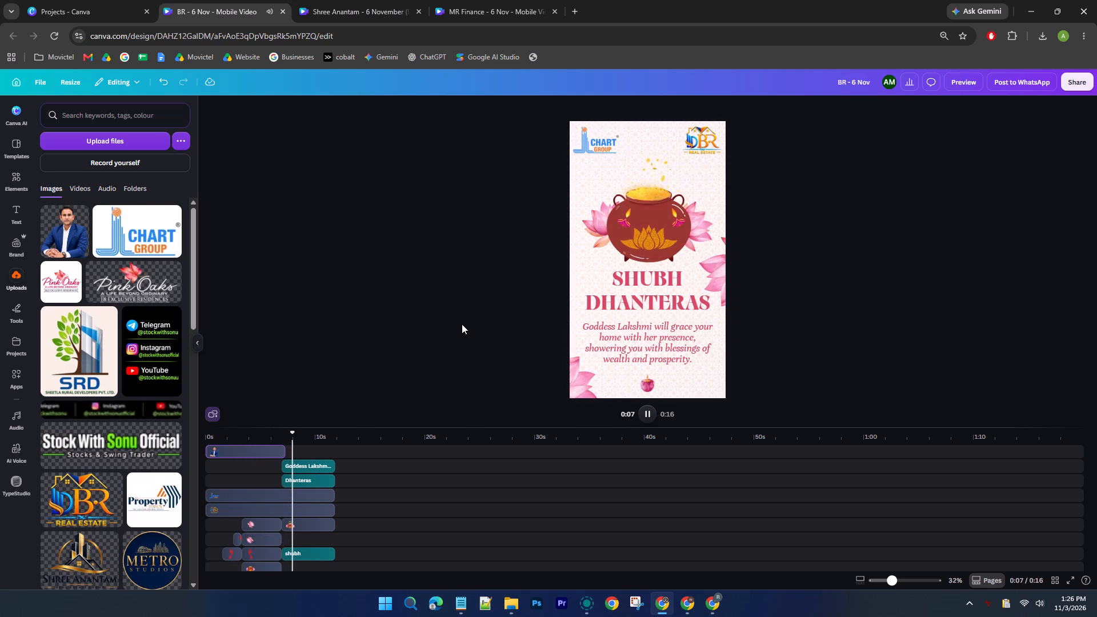
ctrl+scroll(282, 448, up, 10)
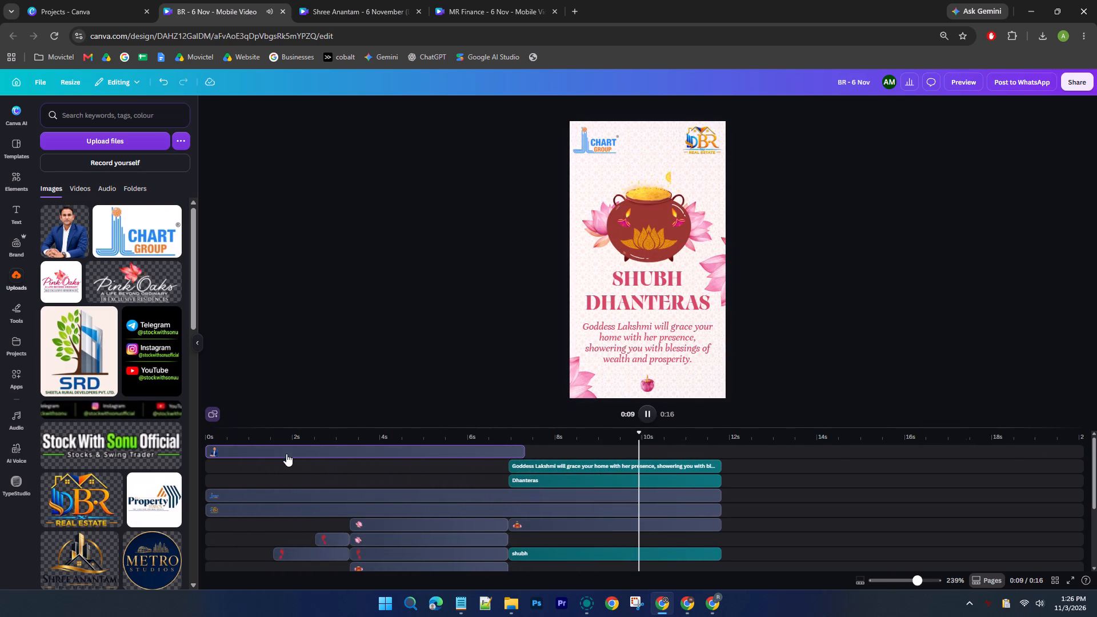
ctrl+scroll(523, 492, up, 5)
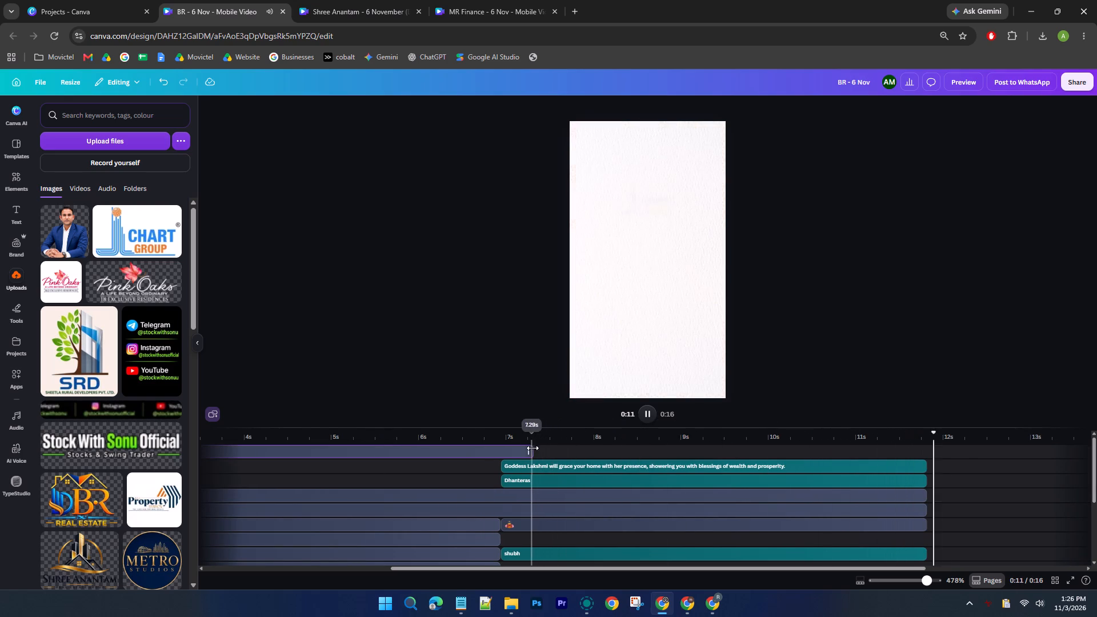
drag(533, 448, 503, 449)
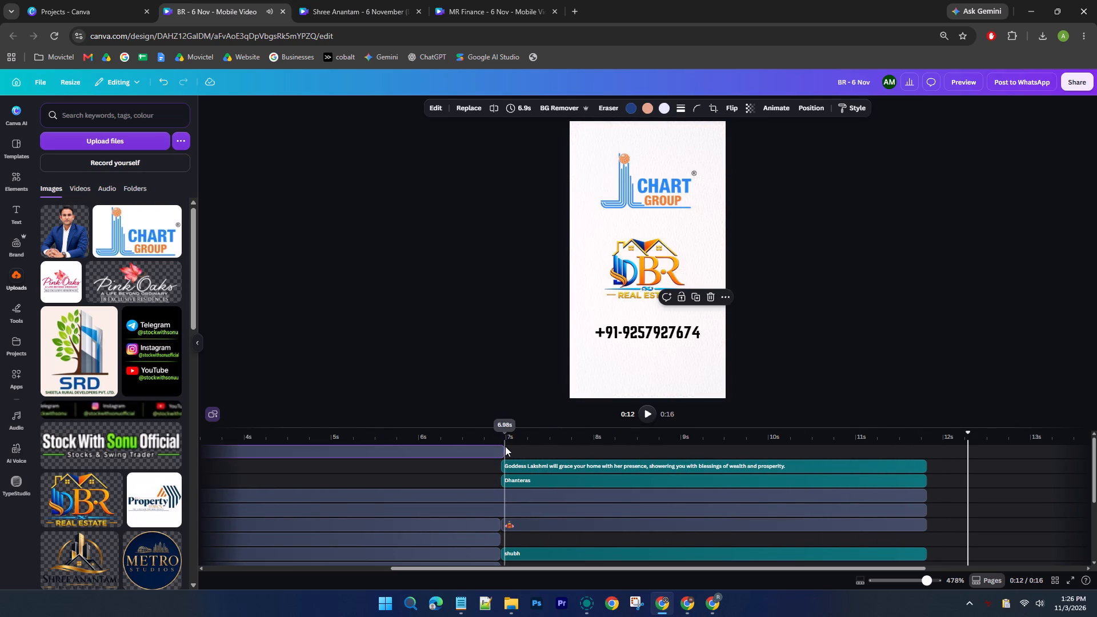
click(487, 453)
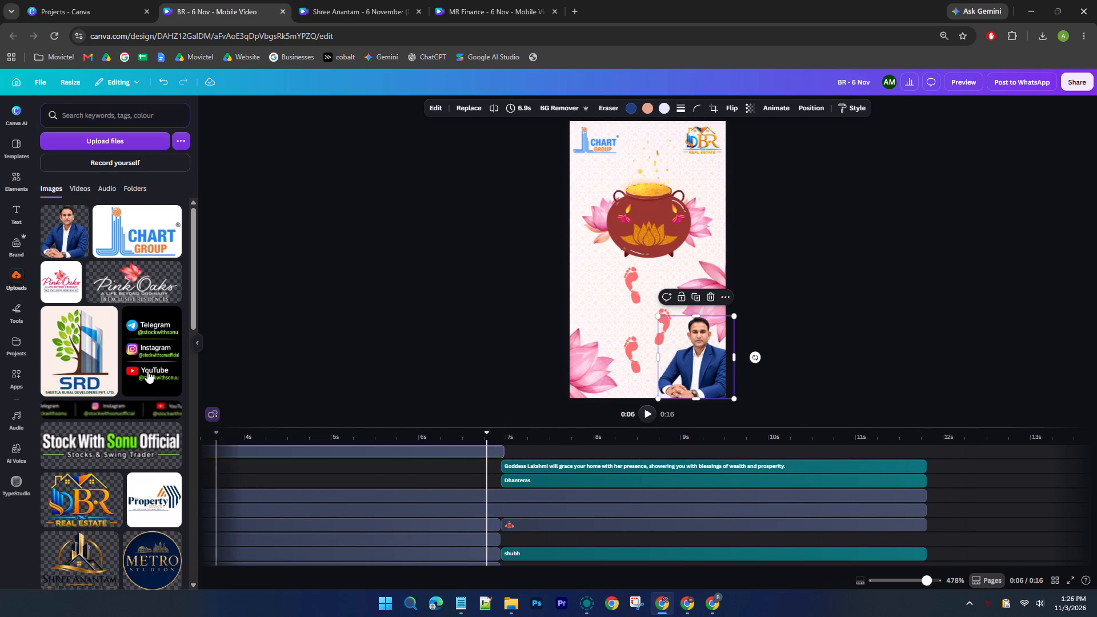
Browse the animation styles for the portrait and apply the Pan animation to it.
click(762, 109)
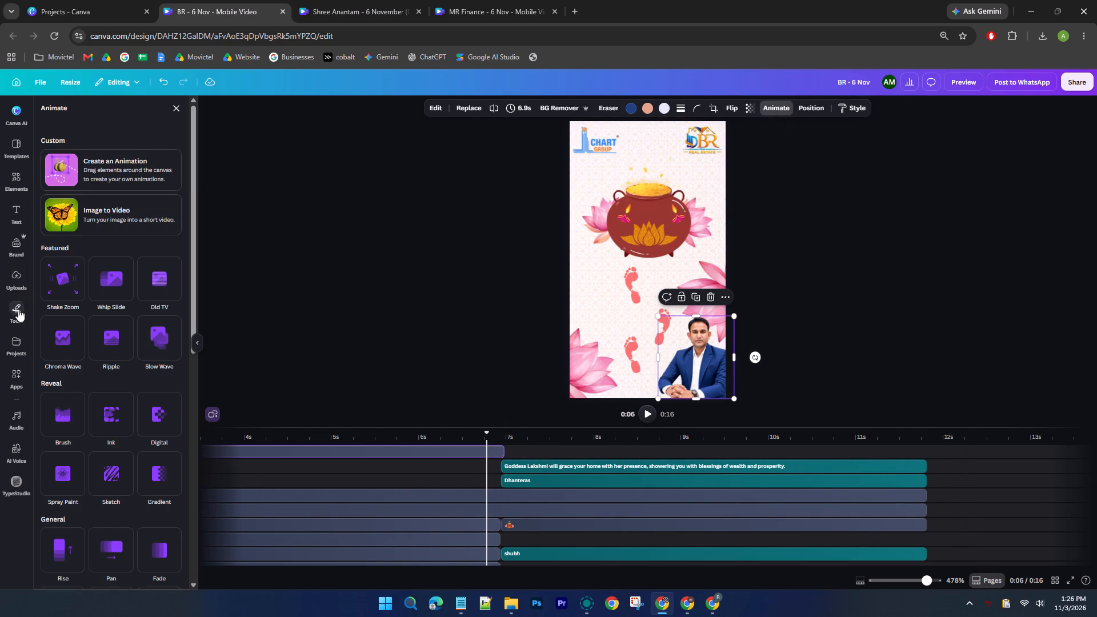
scroll(148, 388, down, 3)
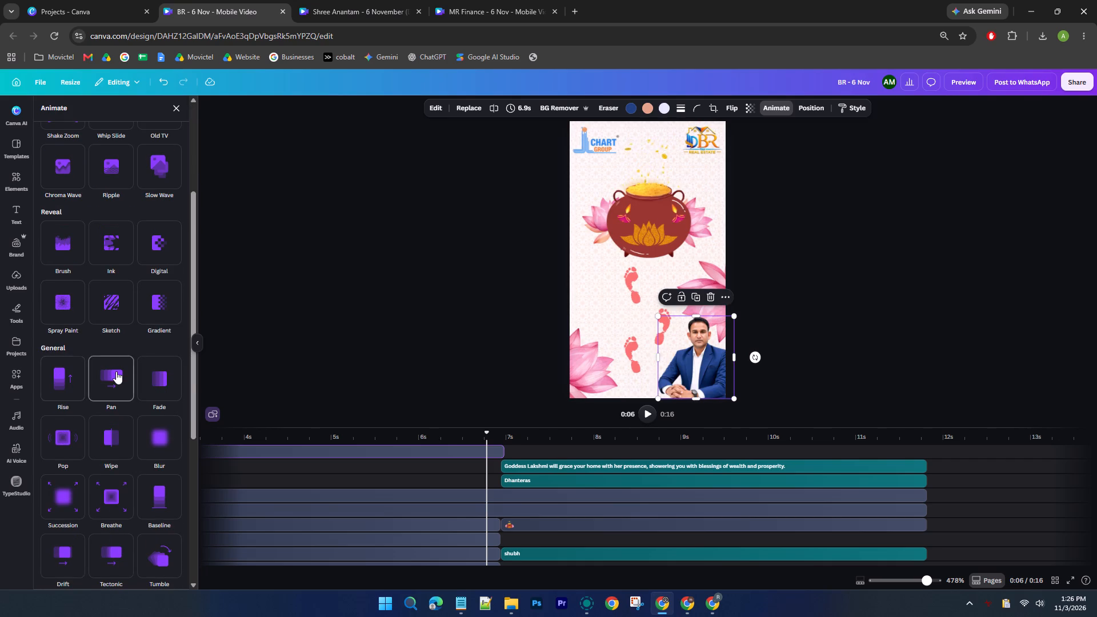
scroll(153, 395, down, 5)
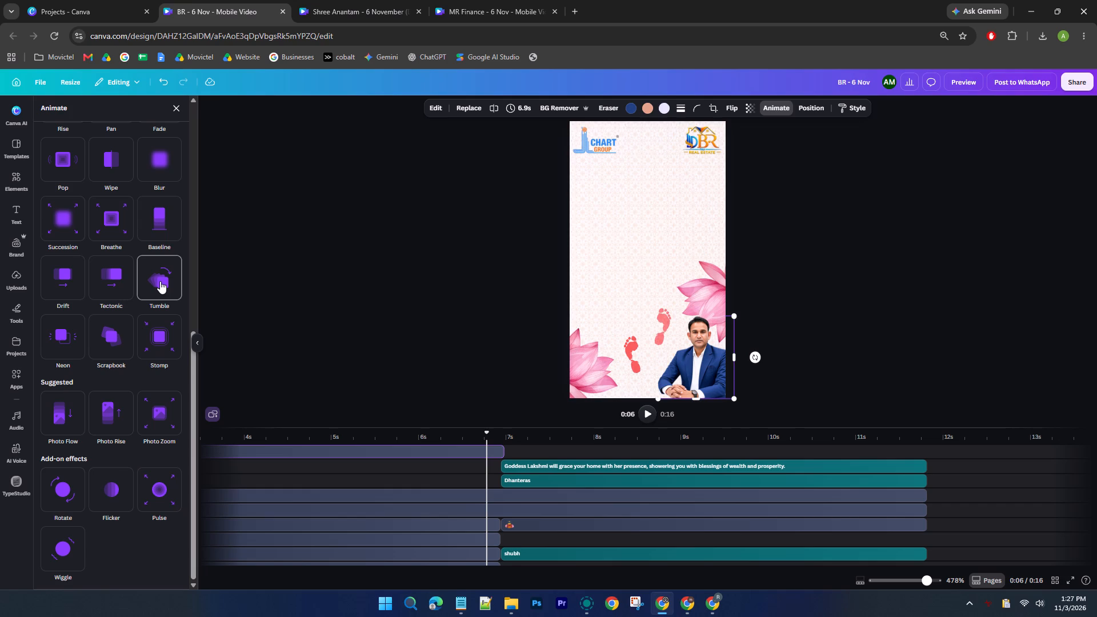
scroll(160, 281, down, 3)
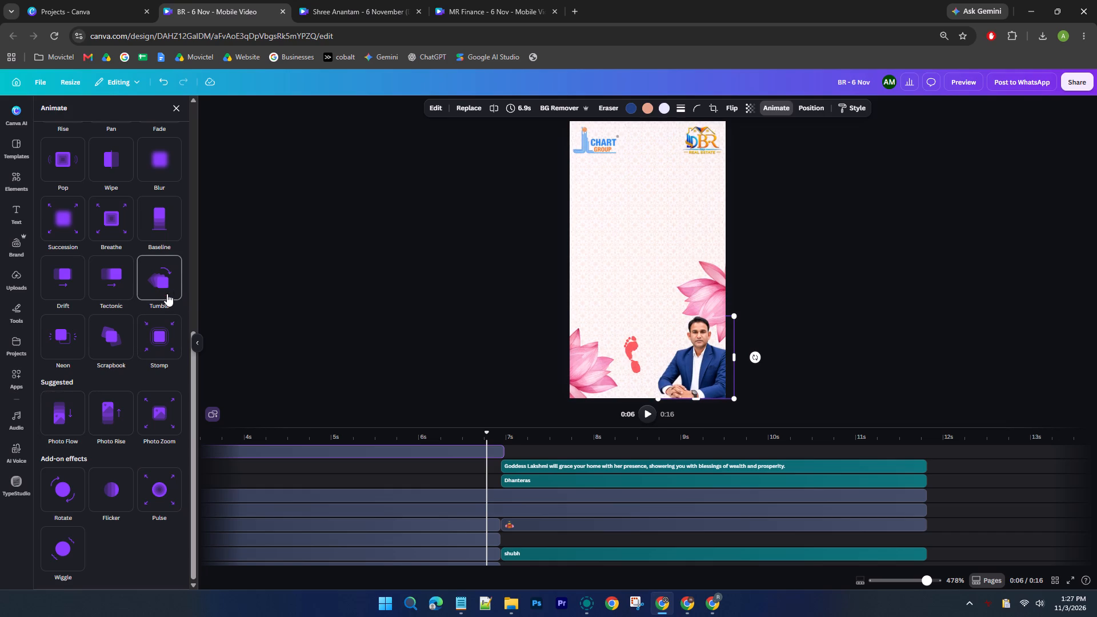
scroll(166, 296, up, 3)
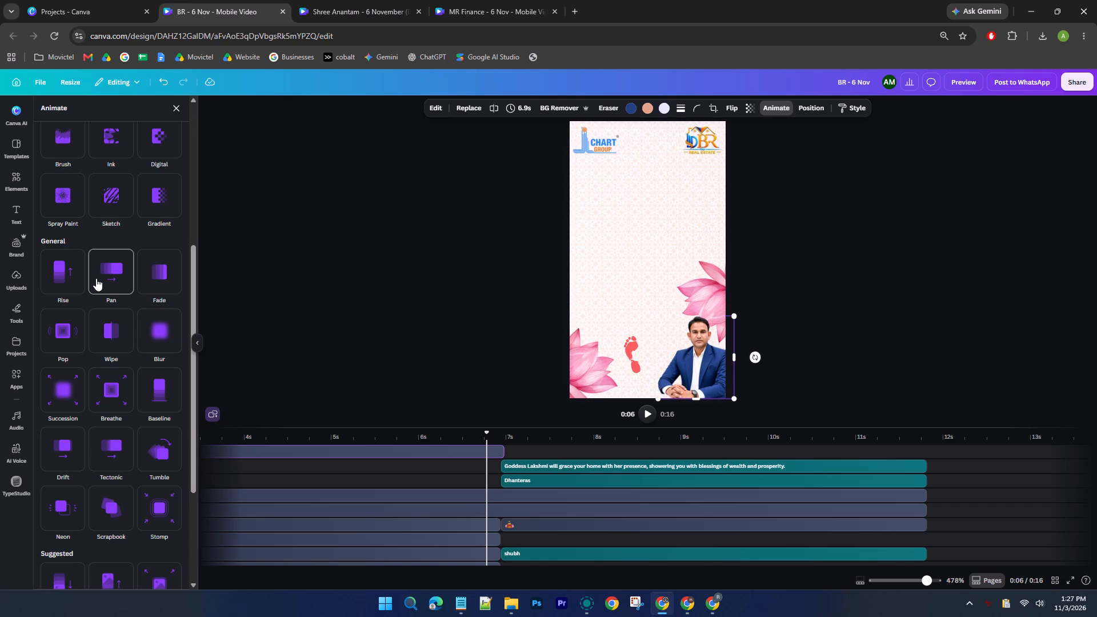
scroll(96, 278, up, 4)
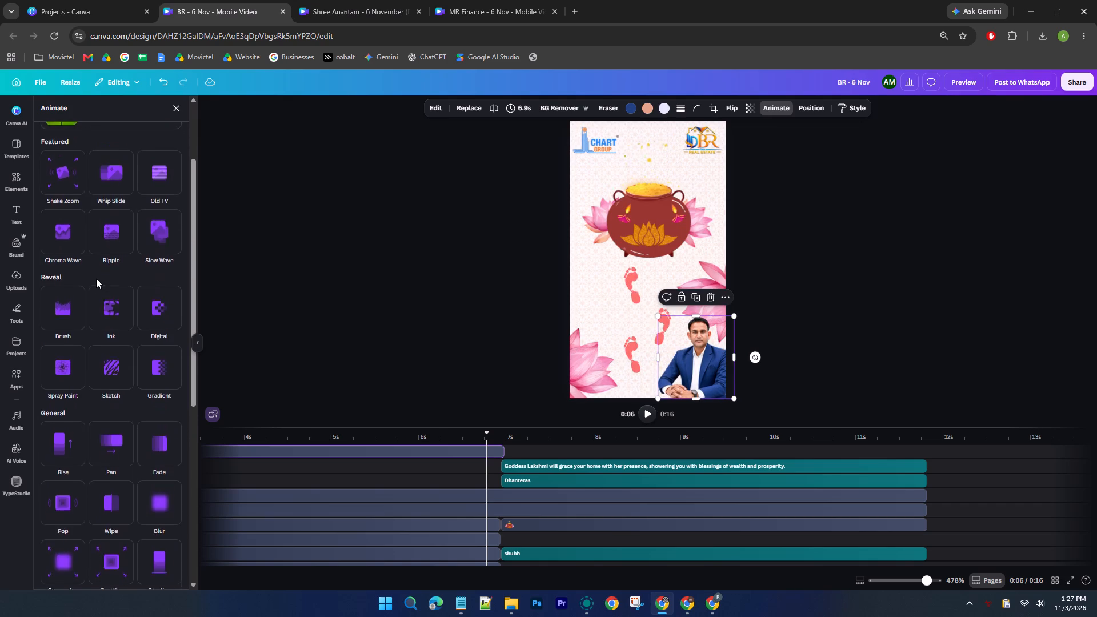
scroll(96, 278, up, 1)
scroll(96, 278, down, 4)
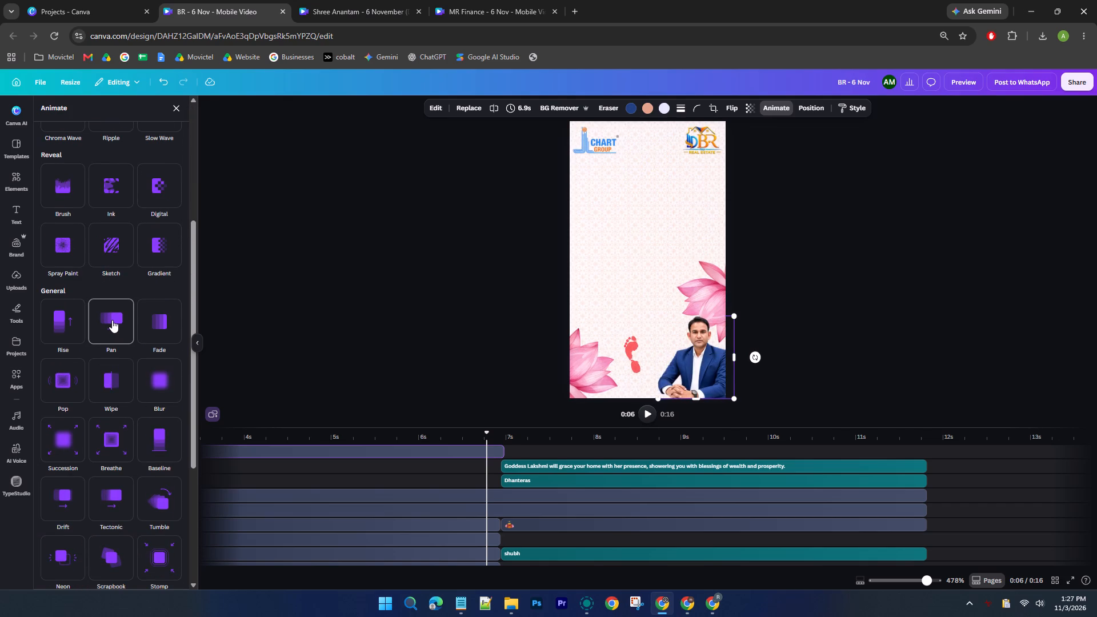
click(112, 320)
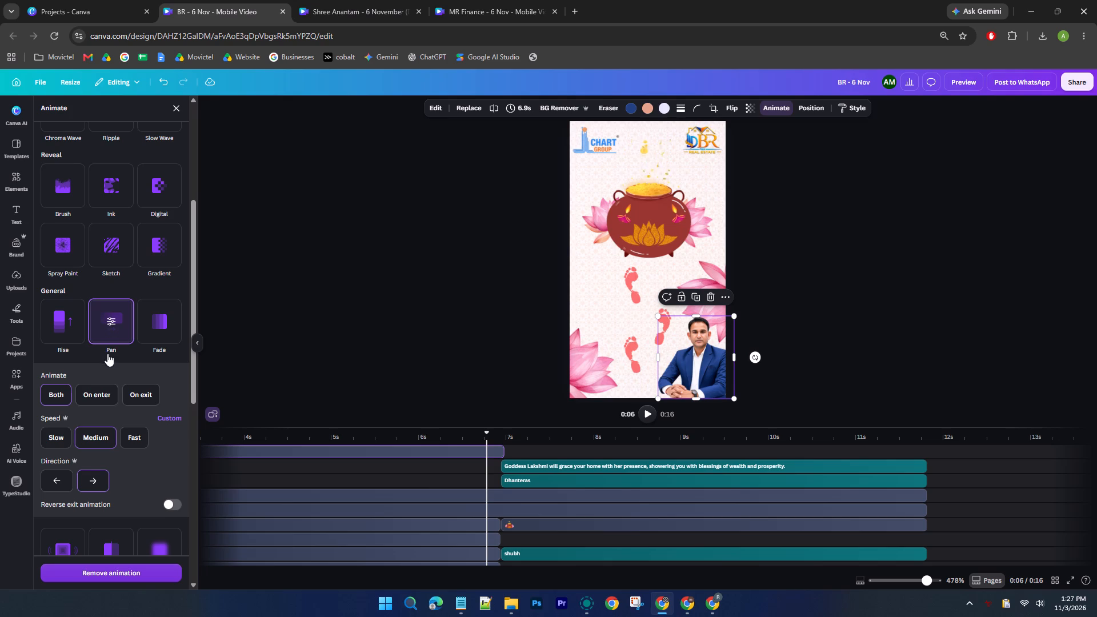
Try the Pan animation's options and set it to play on exit only, at medium speed, moving to the right.
scroll(101, 438, down, 2)
click(65, 366)
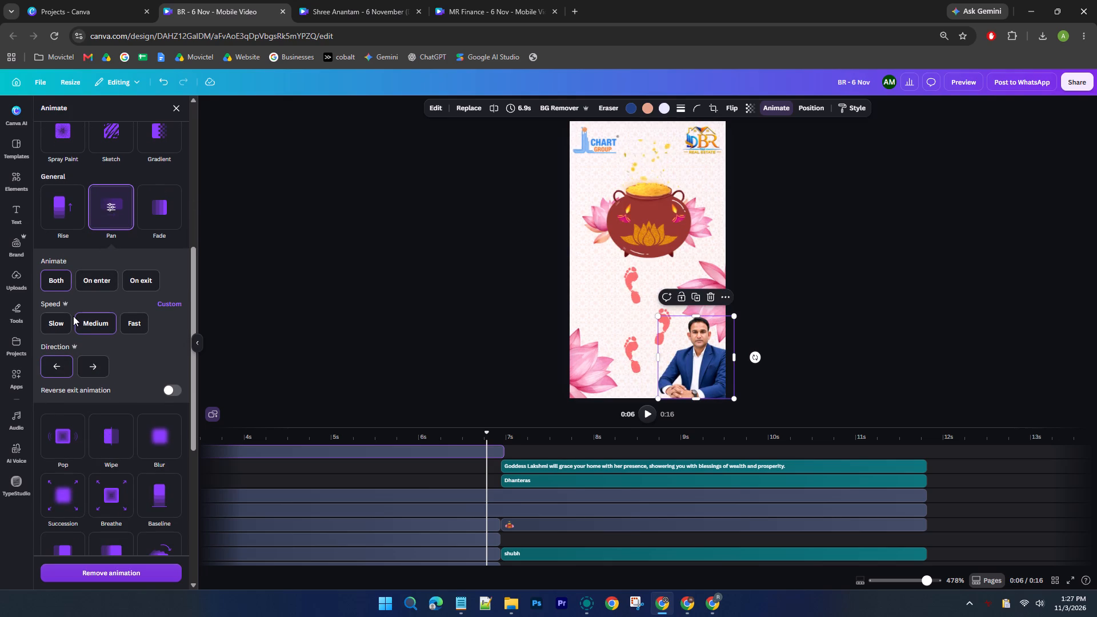
click(95, 279)
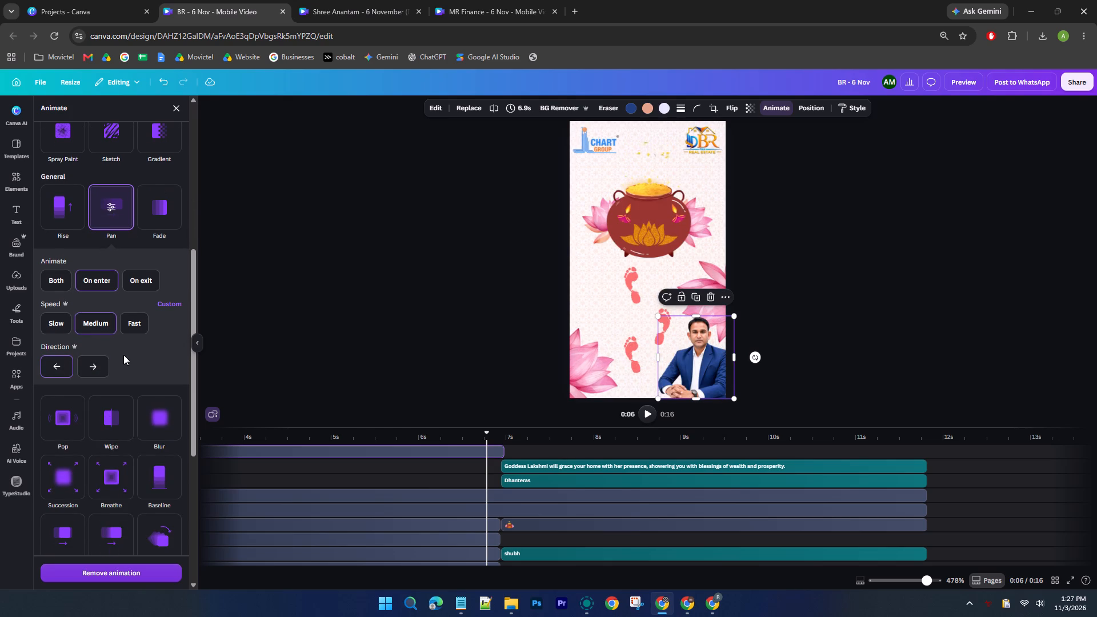
click(49, 322)
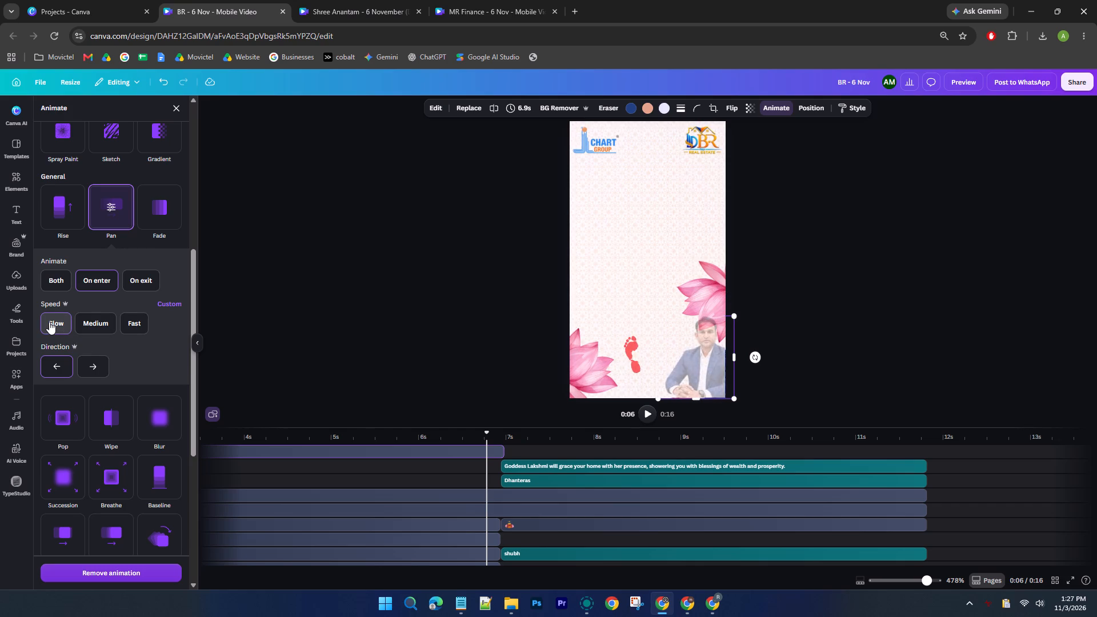
click(123, 325)
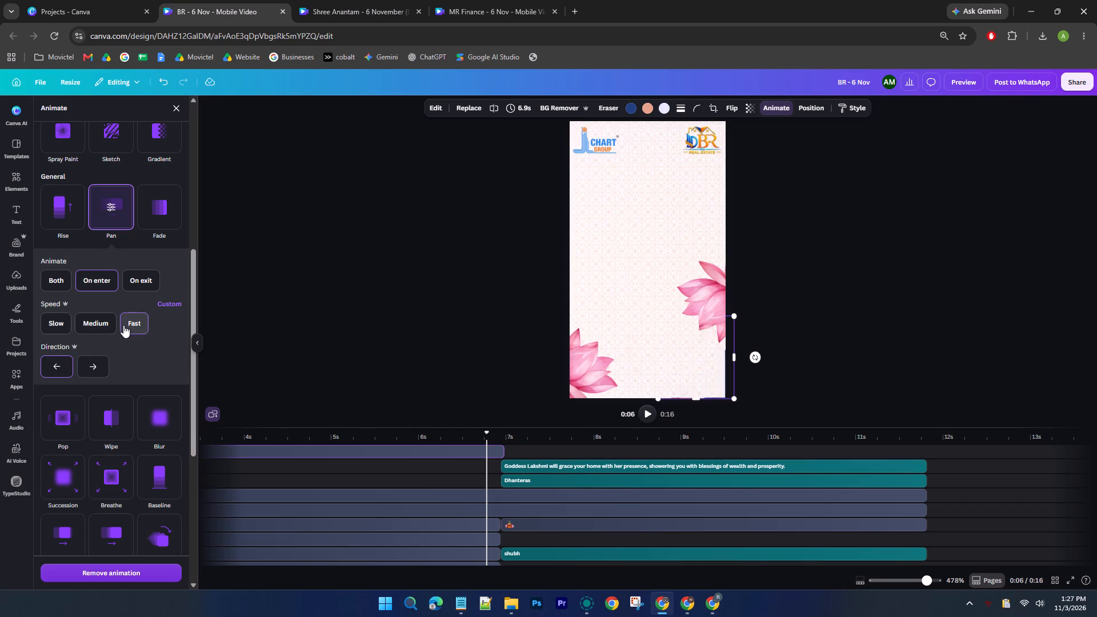
click(102, 323)
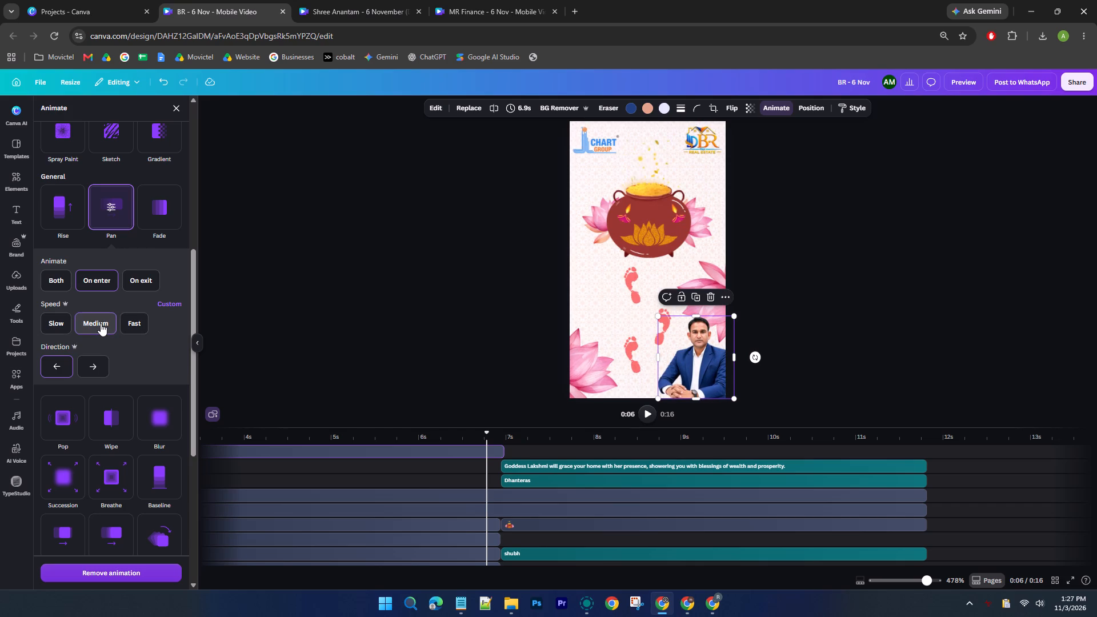
click(135, 281)
click(86, 361)
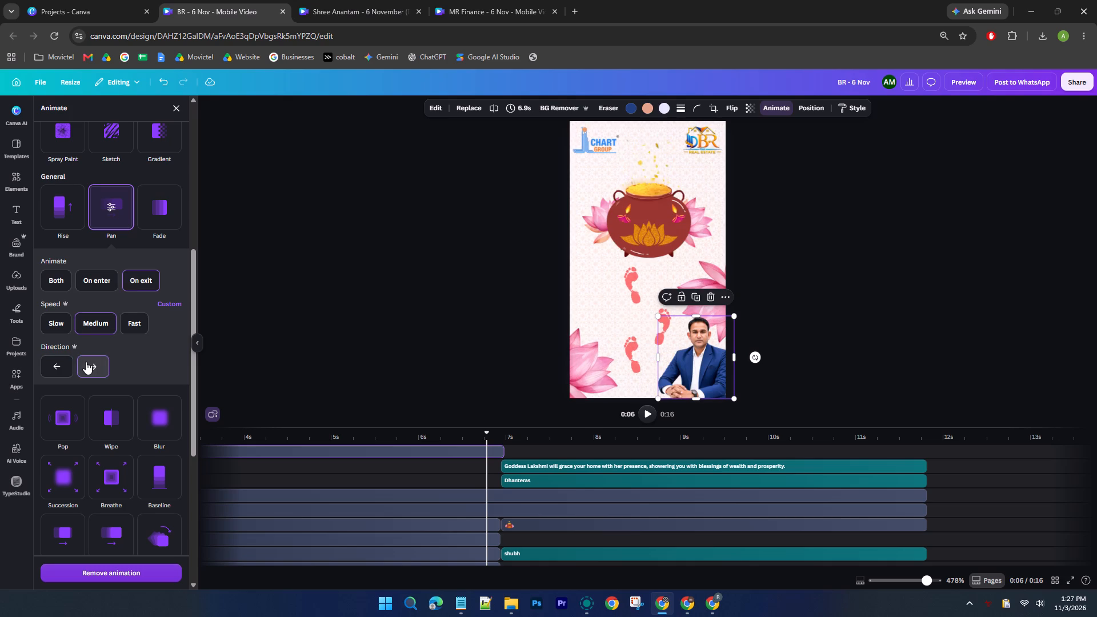
Preview the whole video through to the closing page to check the portrait's exit animation.
click(969, 78)
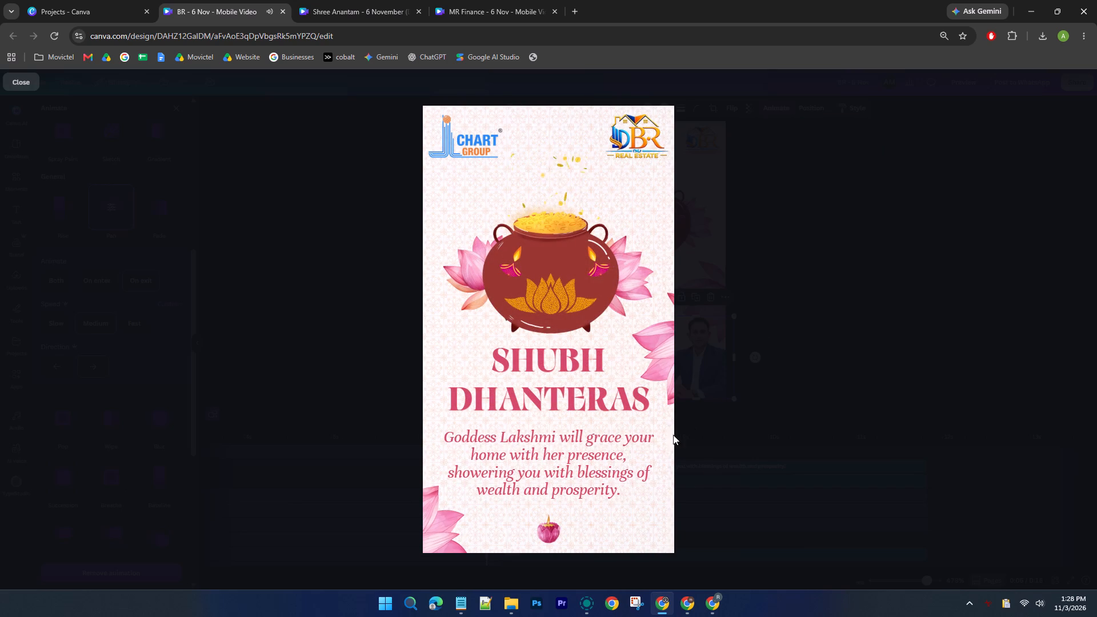
drag(459, 540, 409, 534)
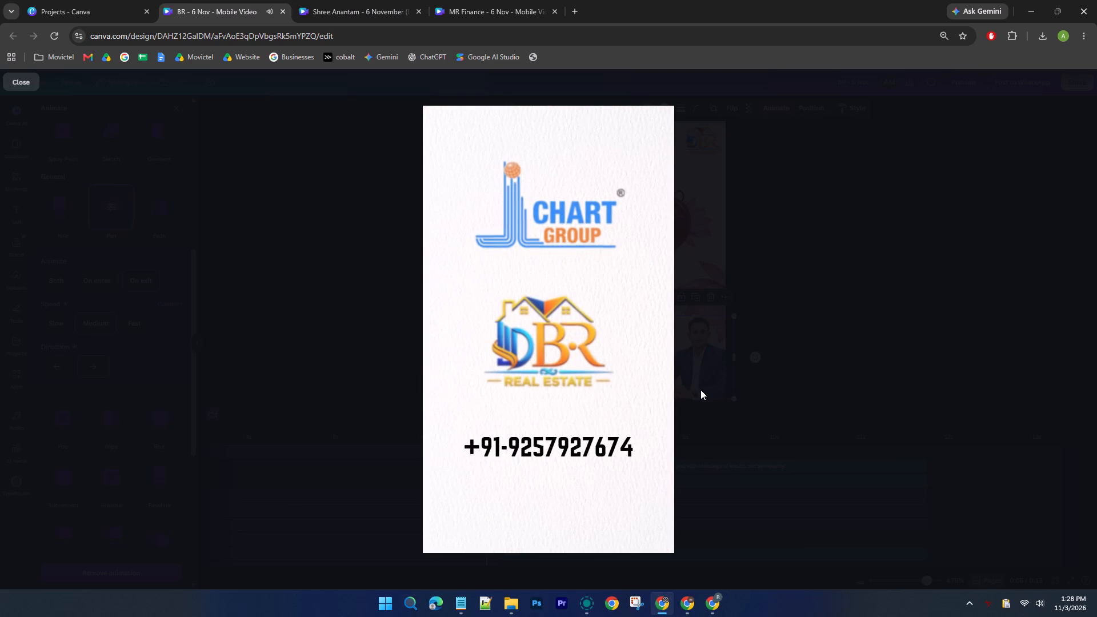
click(700, 395)
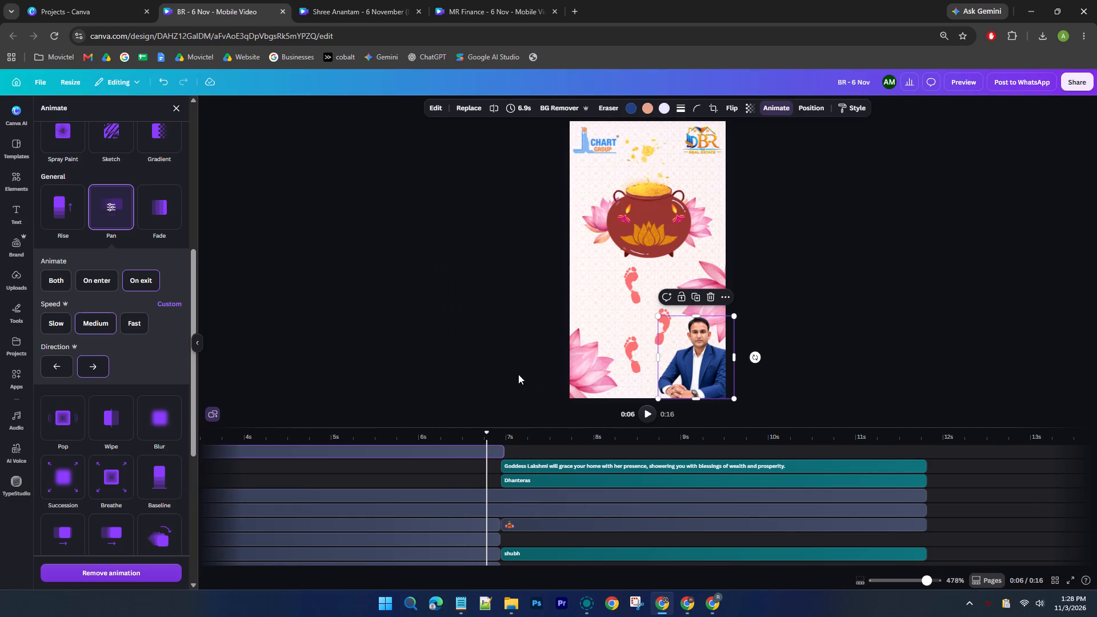
Add the recently used grey square and reshape it into a slim horizontal bar about 812 px wide below the pot.
click(19, 179)
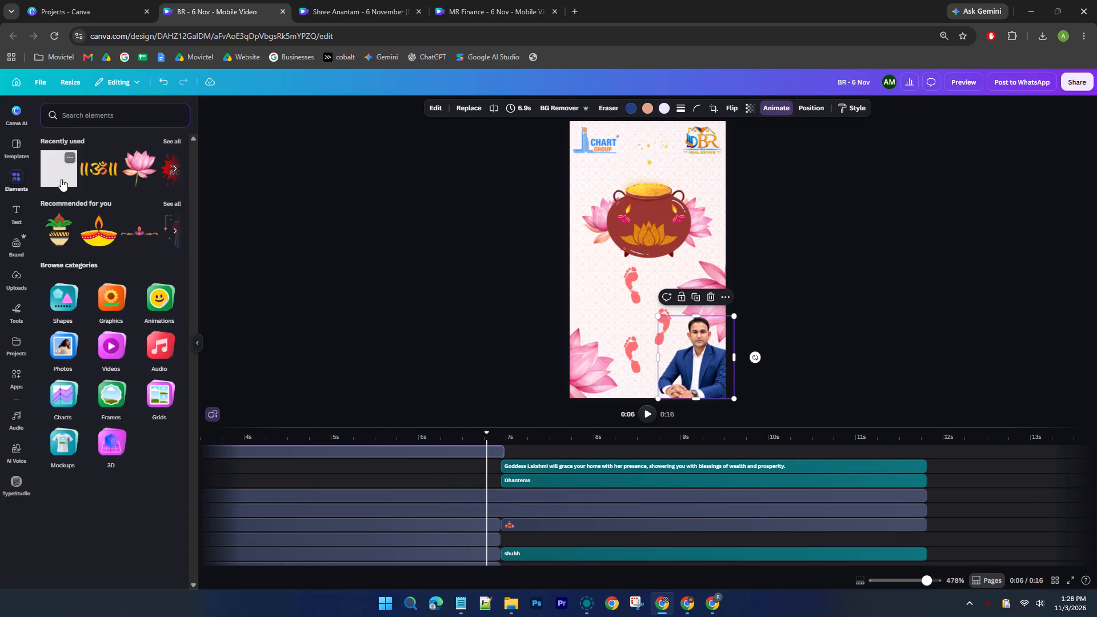
click(61, 179)
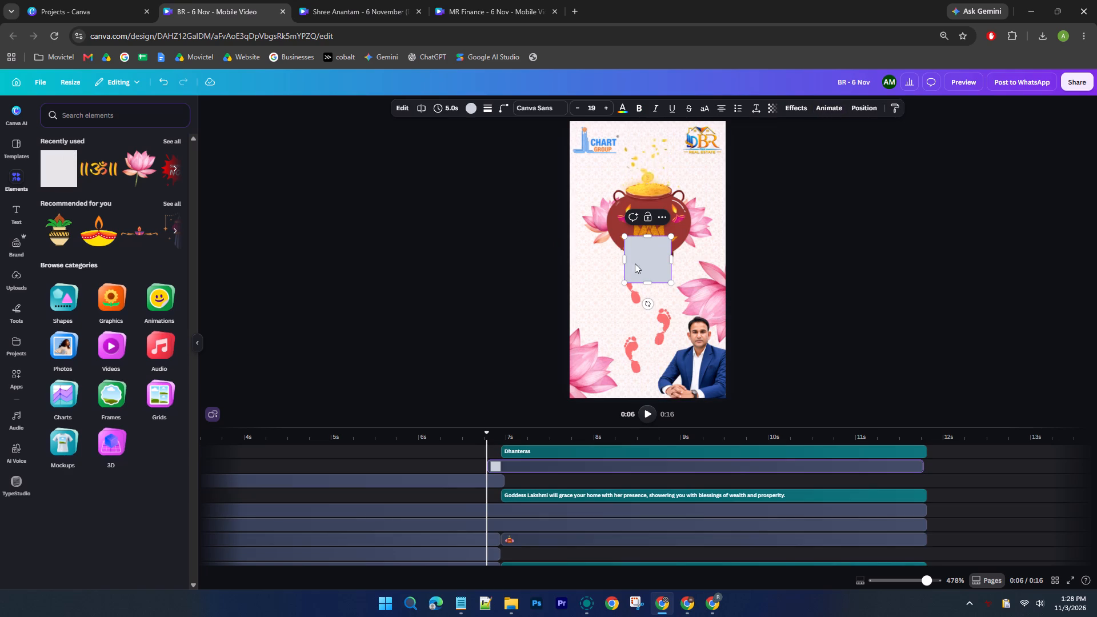
drag(624, 259, 586, 251)
drag(670, 262, 676, 262)
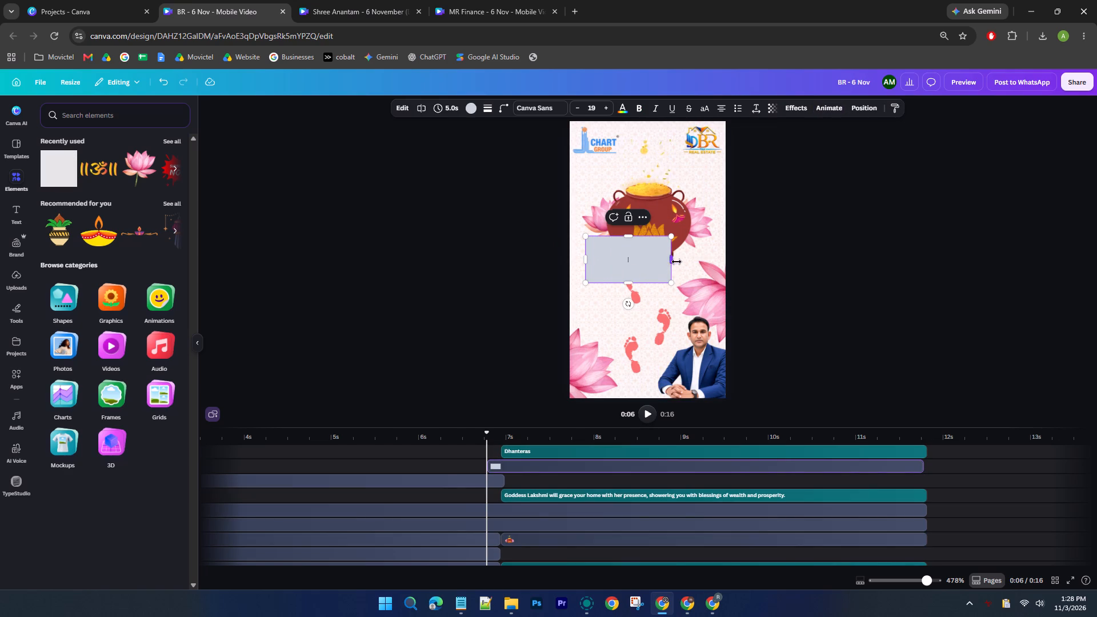
drag(676, 262, 704, 262)
drag(648, 234, 648, 262)
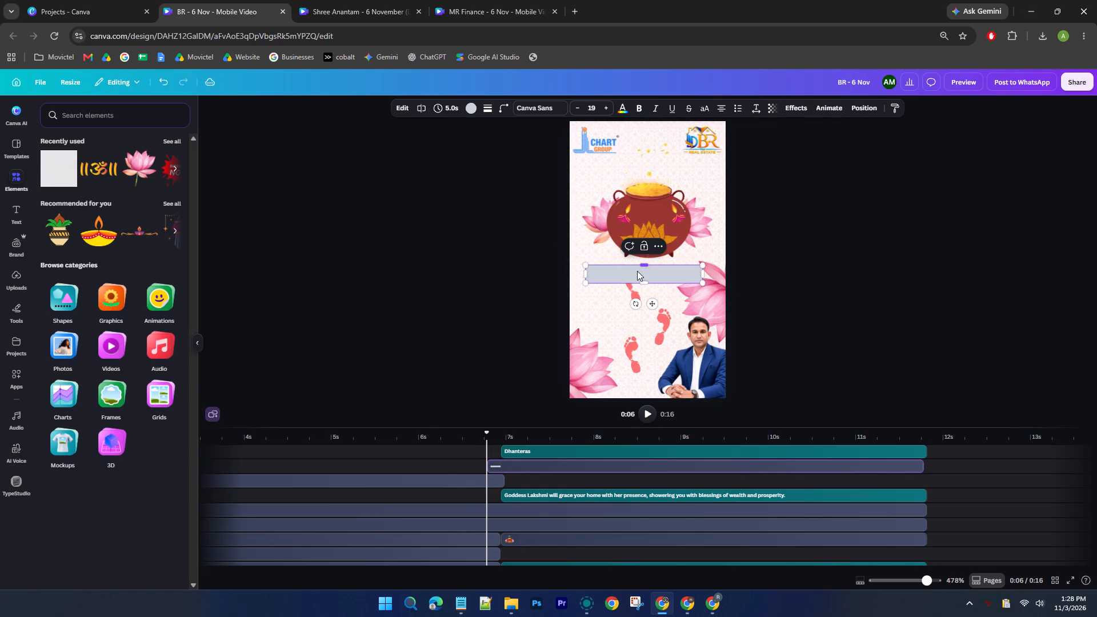
Enter the client's name followed by "- Chart Group" in the bar and slim the bar to about 94 px high.
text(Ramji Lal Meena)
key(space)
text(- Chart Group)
drag(648, 267, 649, 270)
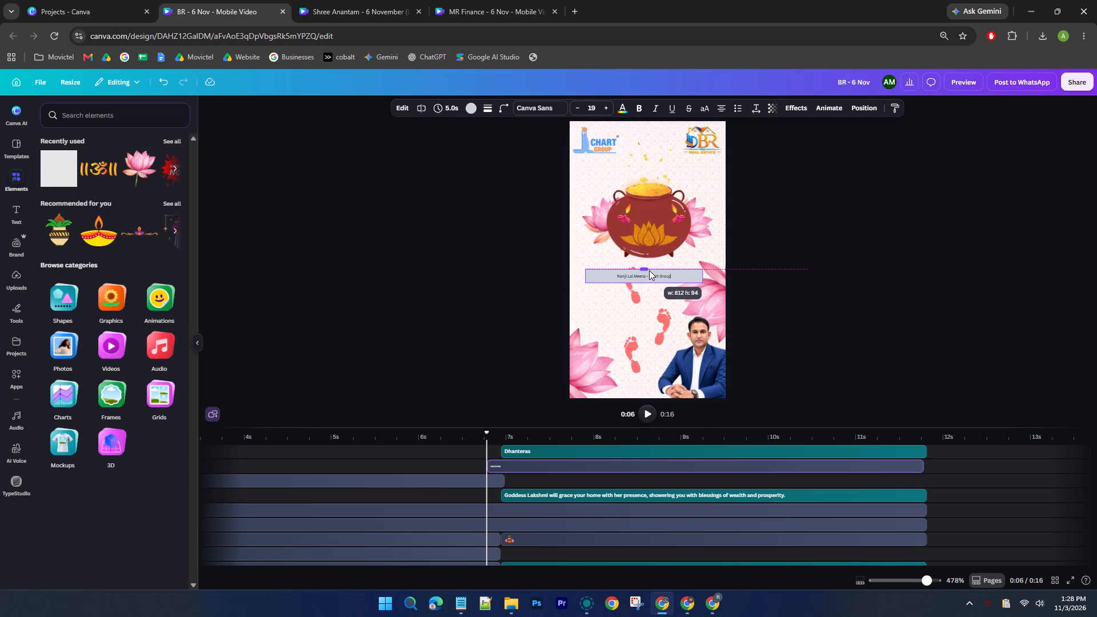
drag(649, 270, 650, 273)
Increase the font size of the bar's whole text to 37 so it nearly fills the bar's width.
triple_click(647, 275)
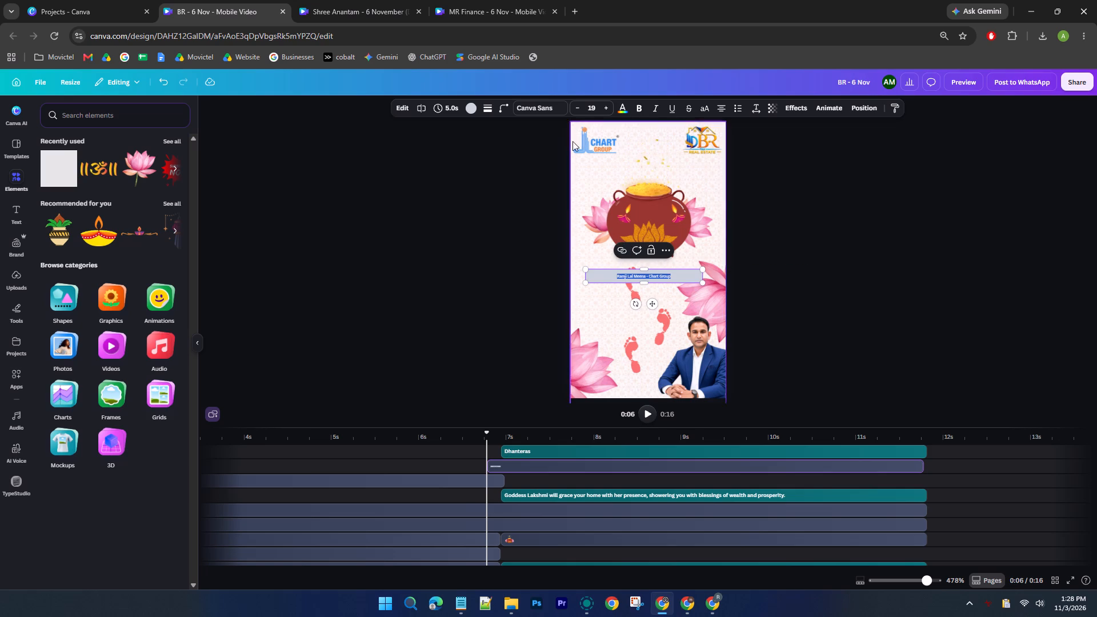
triple_click(613, 105)
triple_click(612, 105)
triple_click(612, 105)
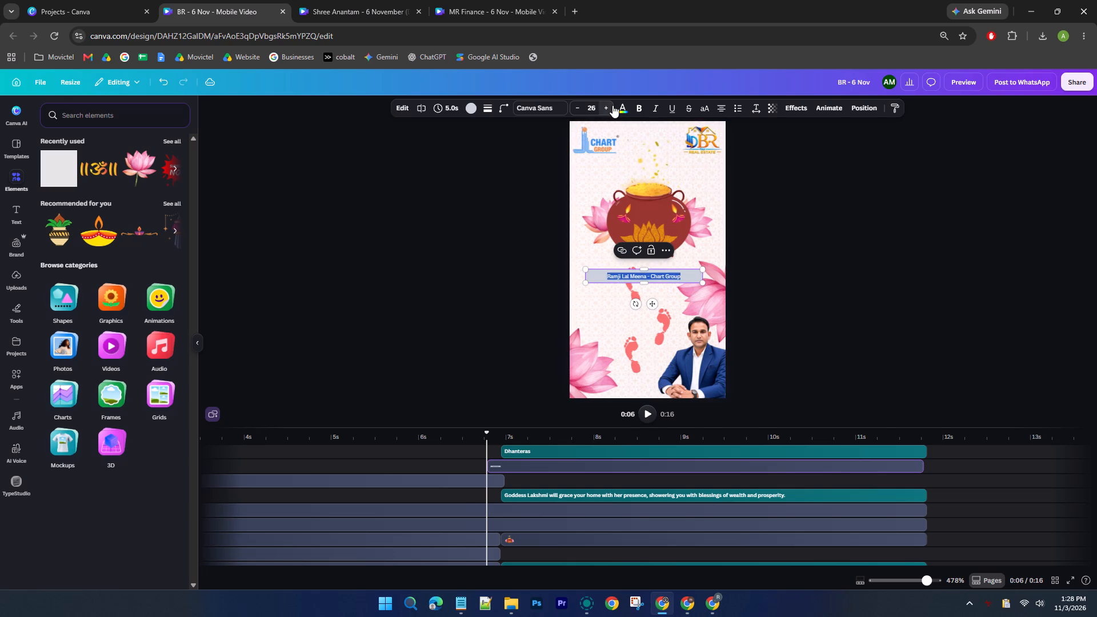
triple_click(612, 105)
triple_click(612, 105)
triple_click(612, 105)
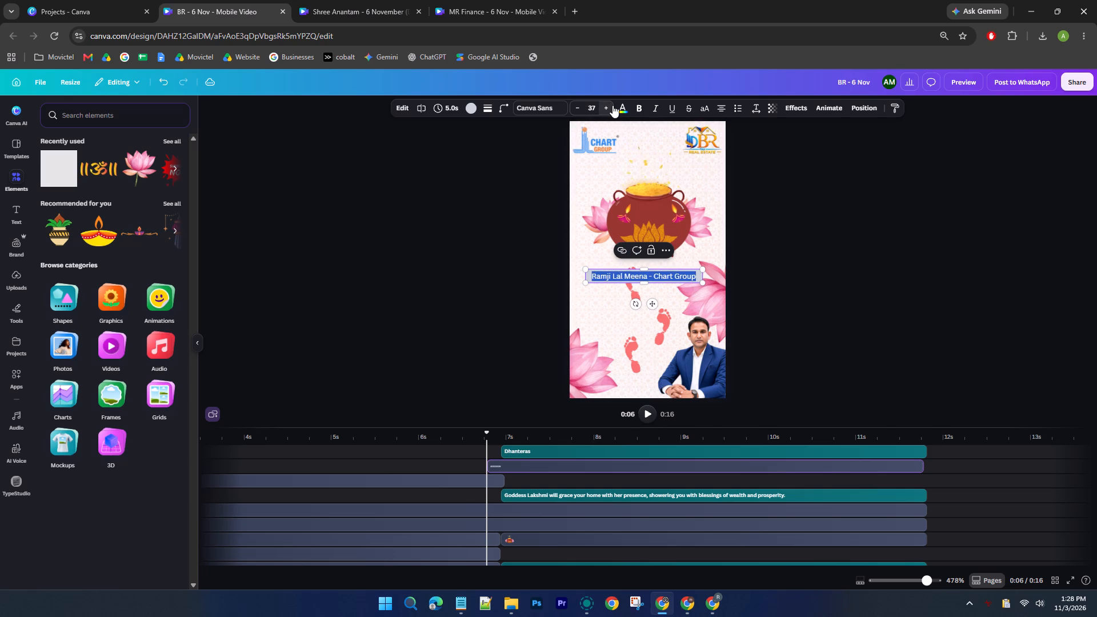
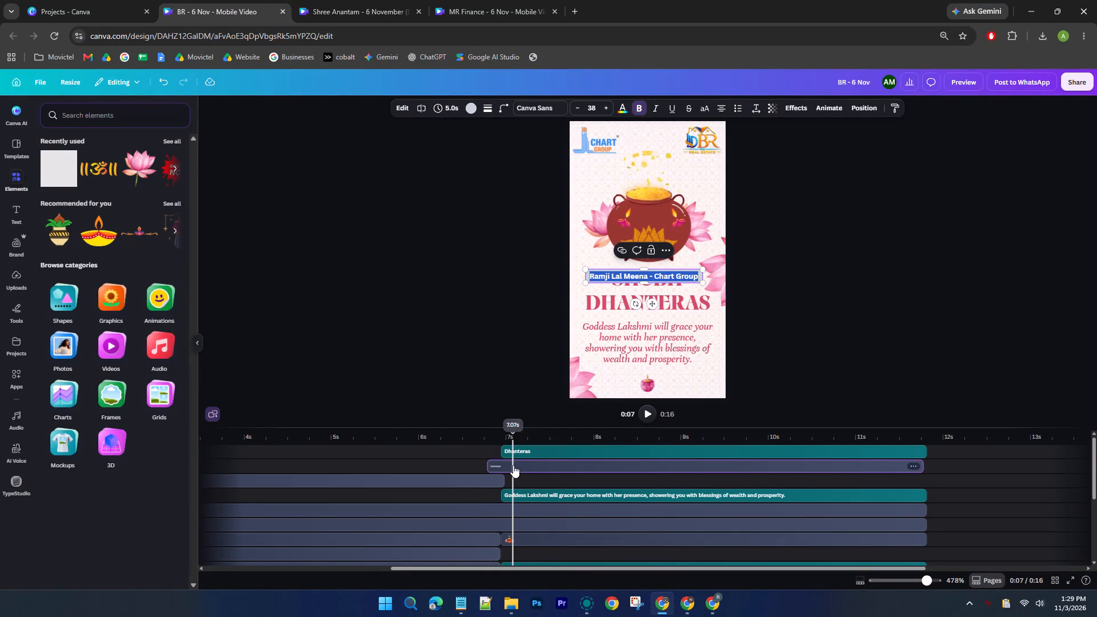
Move the name bar's clip to the start of the video and stretch its duration to 6.9 s.
drag(493, 463, 503, 463)
drag(568, 466, 350, 468)
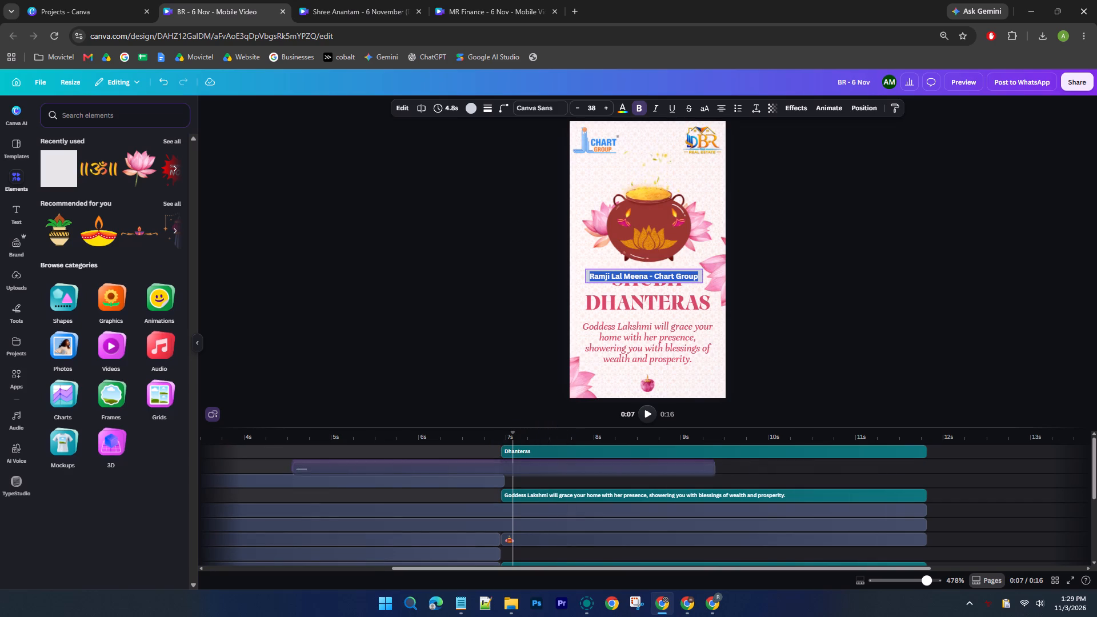
drag(350, 468, 322, 465)
scroll(489, 483, up, 3)
drag(558, 566, 350, 567)
drag(596, 465, 283, 480)
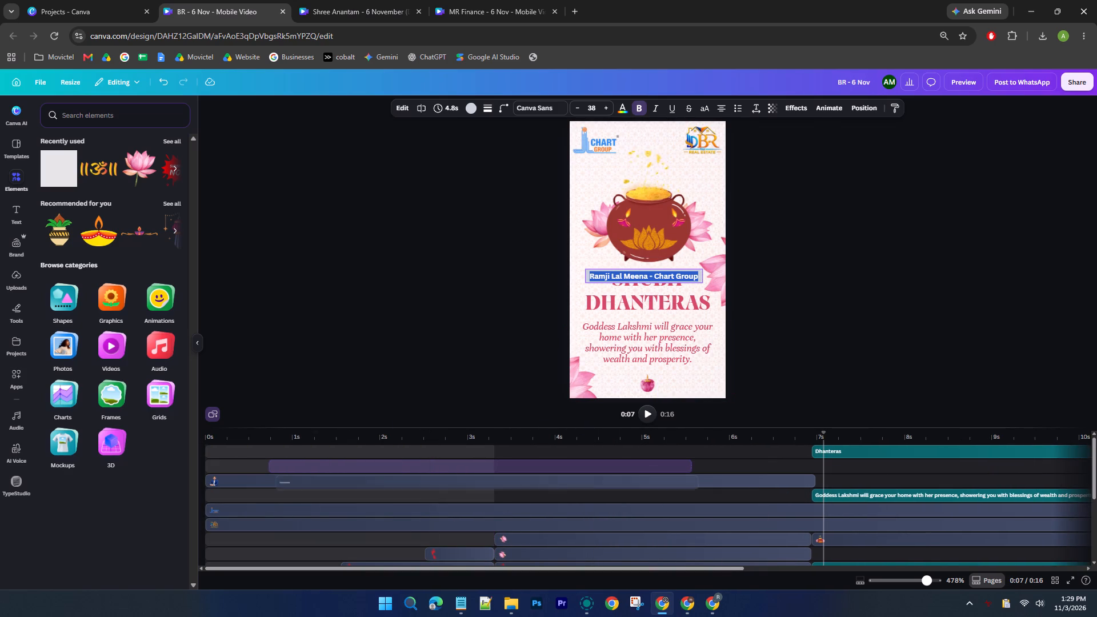
drag(283, 480, 238, 471)
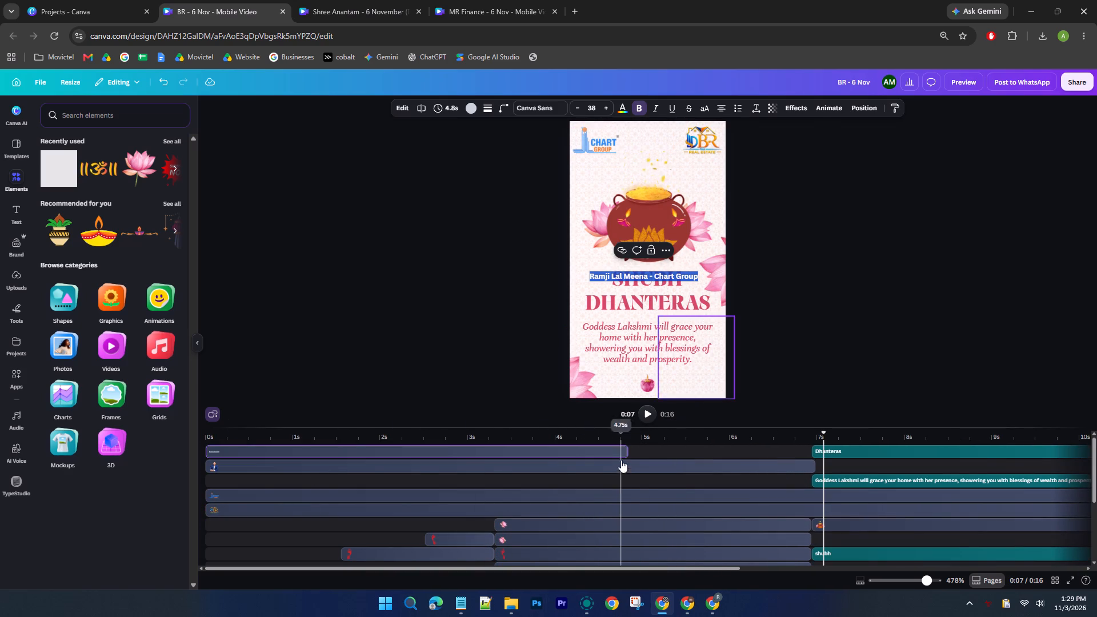
drag(622, 453, 803, 456)
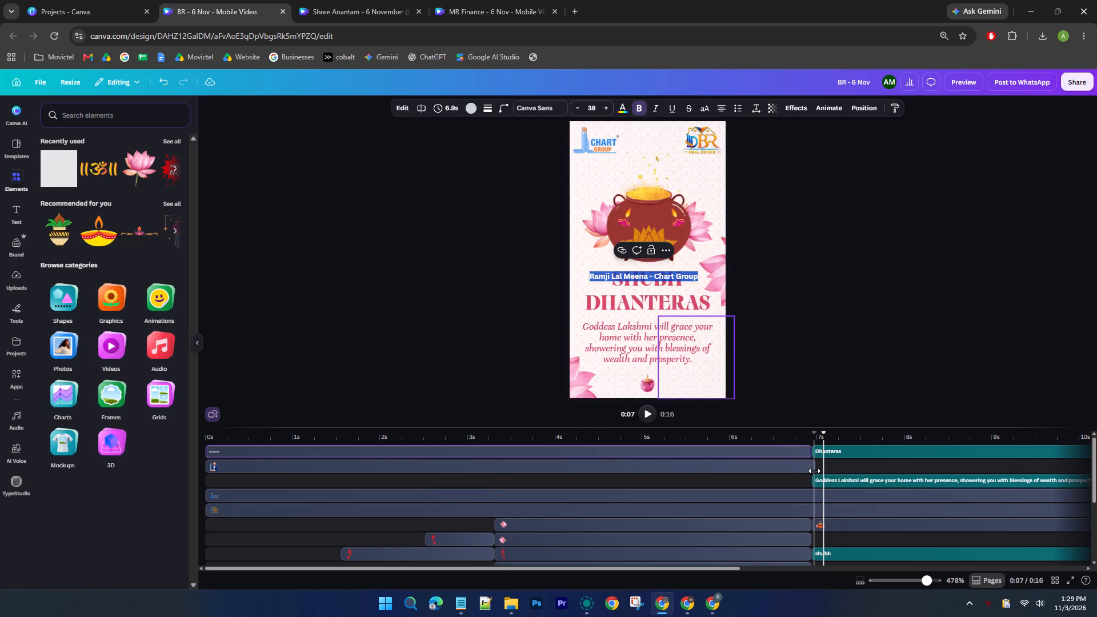
Trim the end of the portrait's clip to 6.9 s so it ends together with the name bar's clip.
click(814, 468)
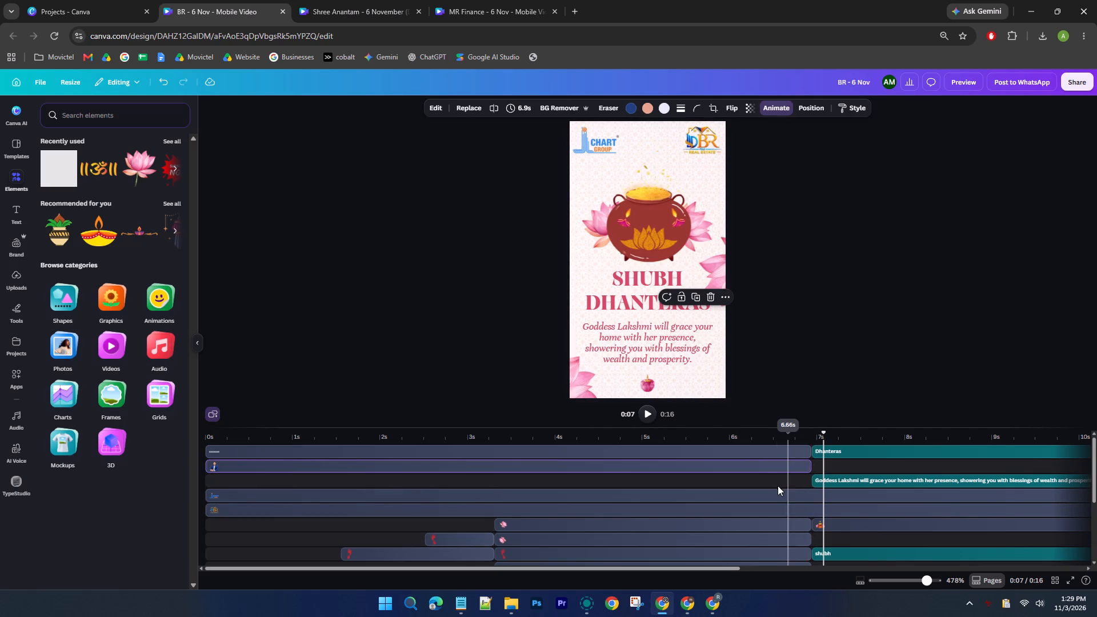
Place the name bar in the page's bottom-left corner and narrow it so it ends at the portrait's edge.
scroll(778, 486, up, 3)
click(772, 451)
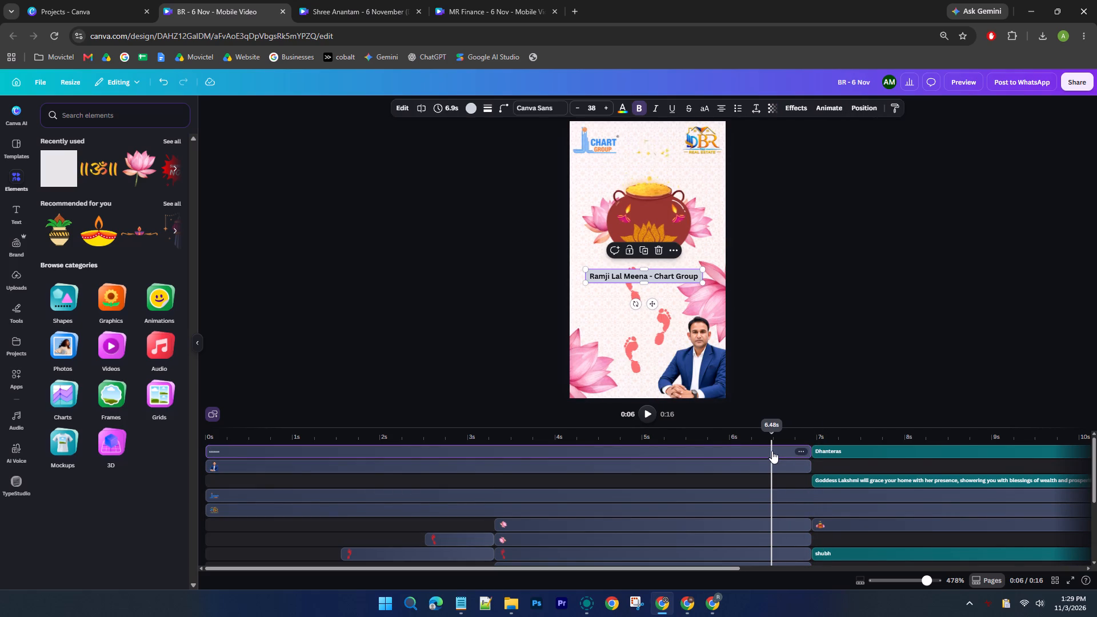
drag(590, 278, 575, 312)
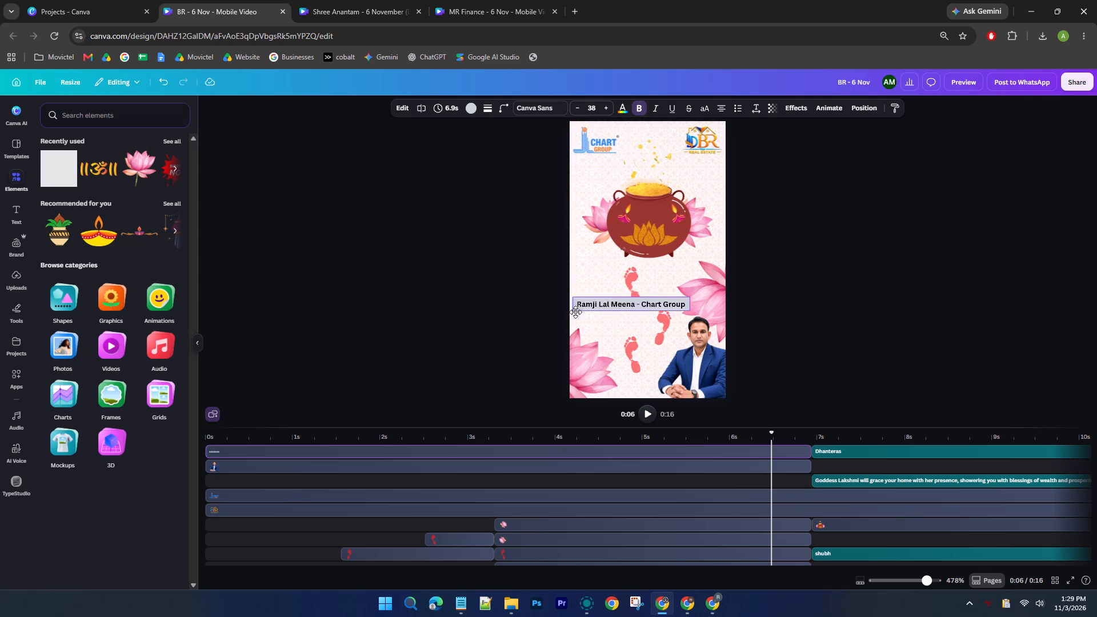
drag(575, 312, 575, 392)
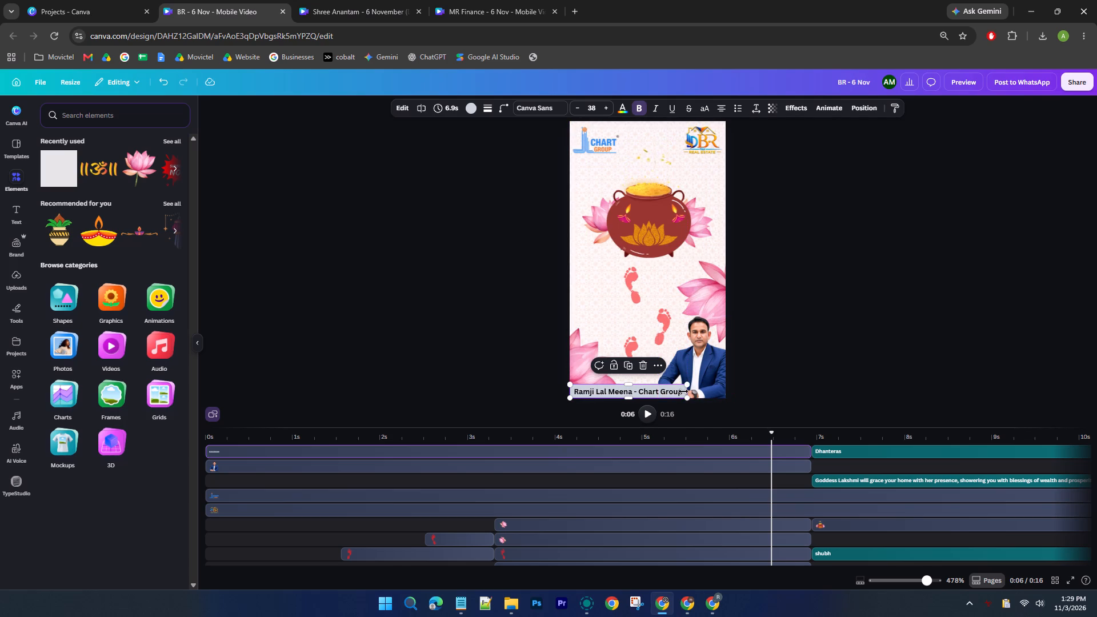
drag(685, 391, 656, 390)
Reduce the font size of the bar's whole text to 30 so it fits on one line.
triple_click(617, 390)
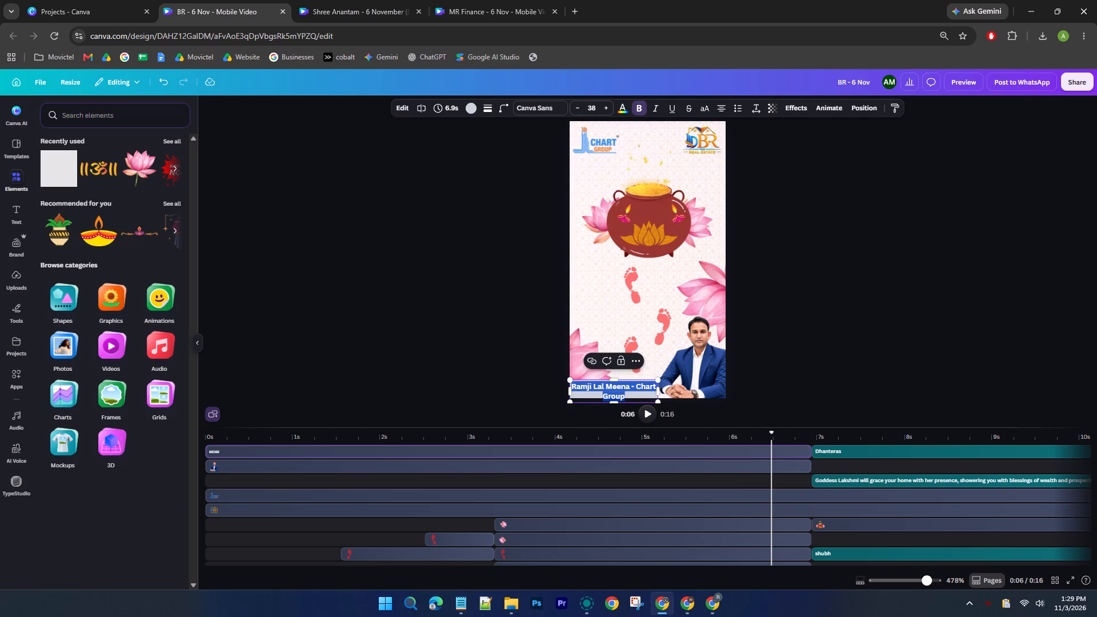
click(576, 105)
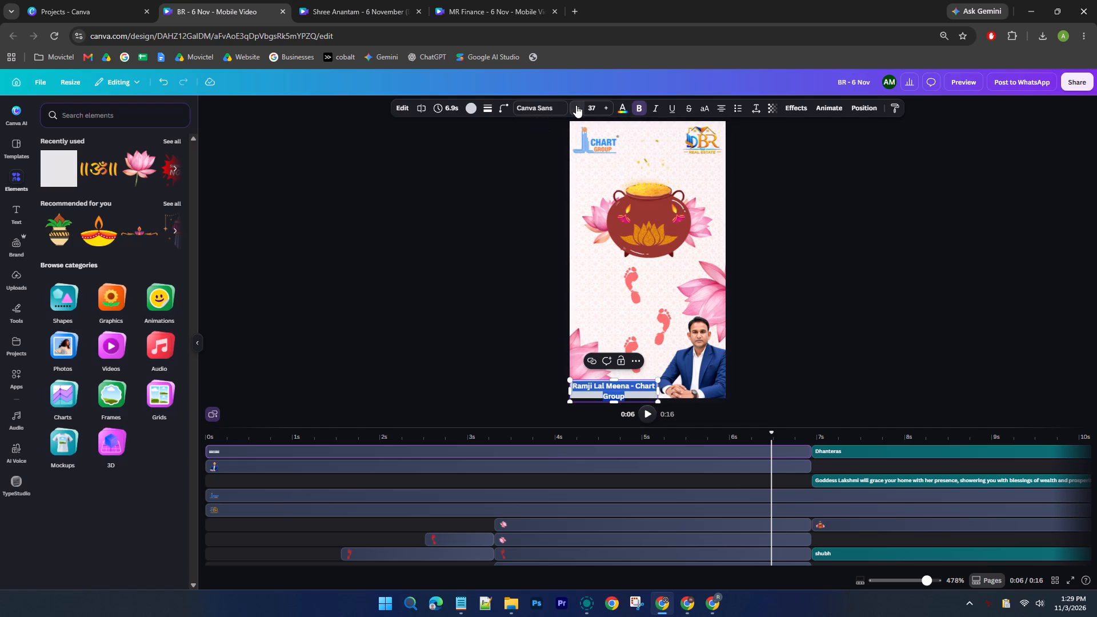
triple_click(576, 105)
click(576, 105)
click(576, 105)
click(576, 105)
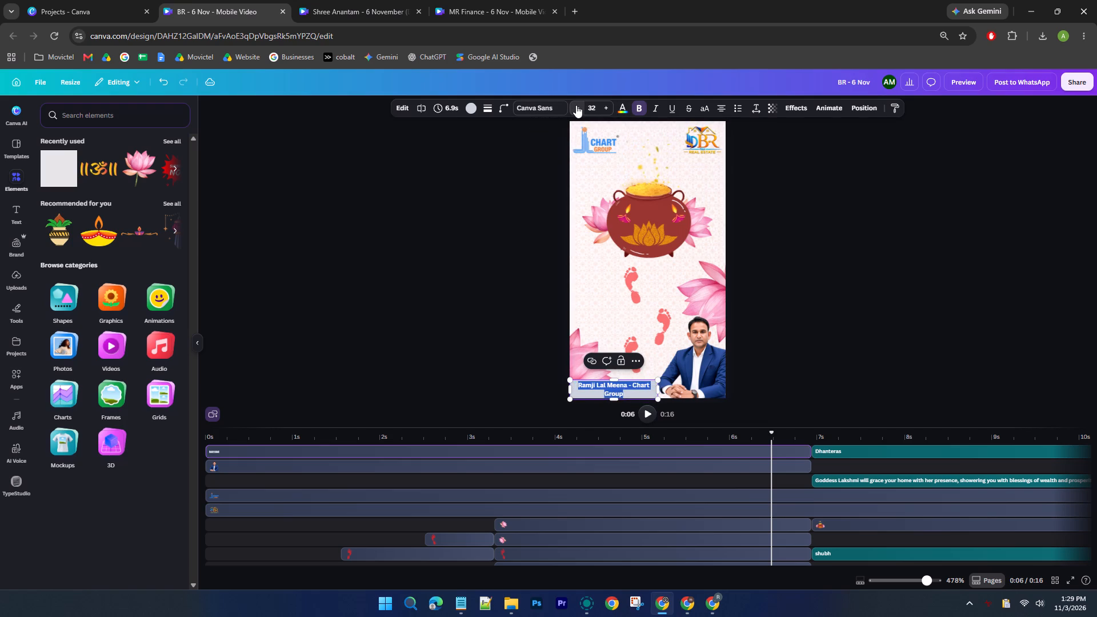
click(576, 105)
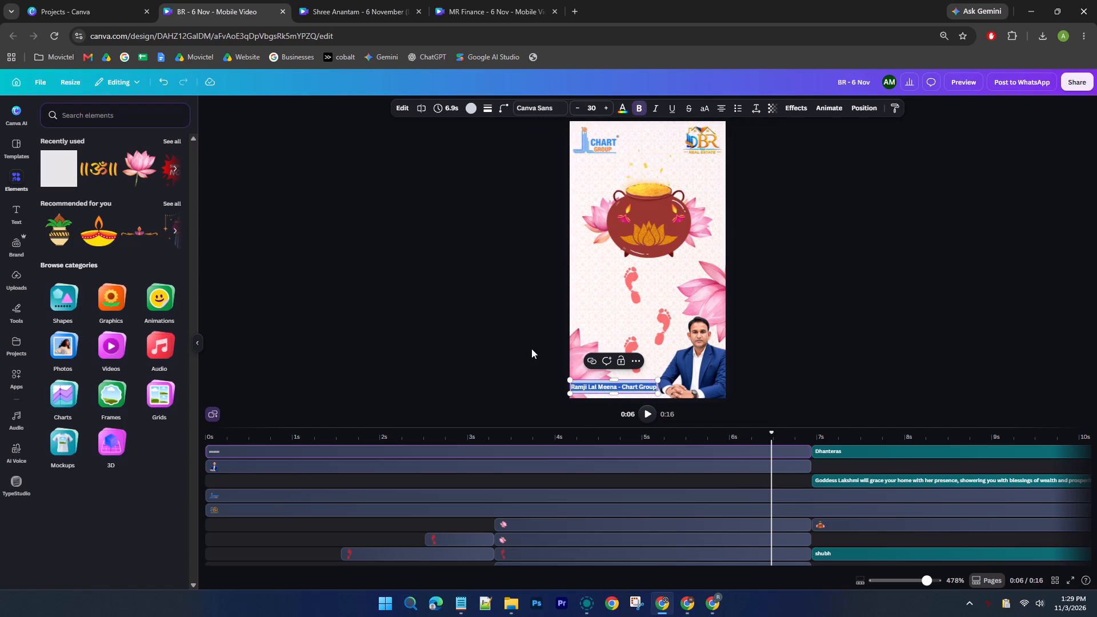
Delete "- Chart Group" from the bar's text, leaving only the client's name.
click(630, 385)
drag(618, 387, 624, 387)
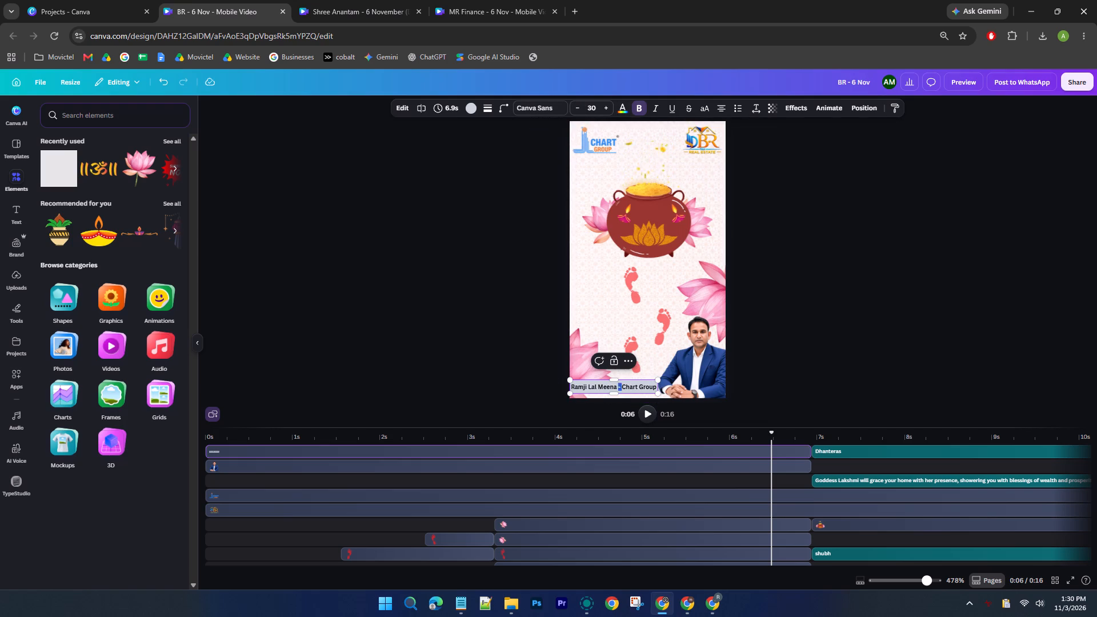
drag(624, 387, 654, 390)
double_click(647, 386)
key(BackSpace)
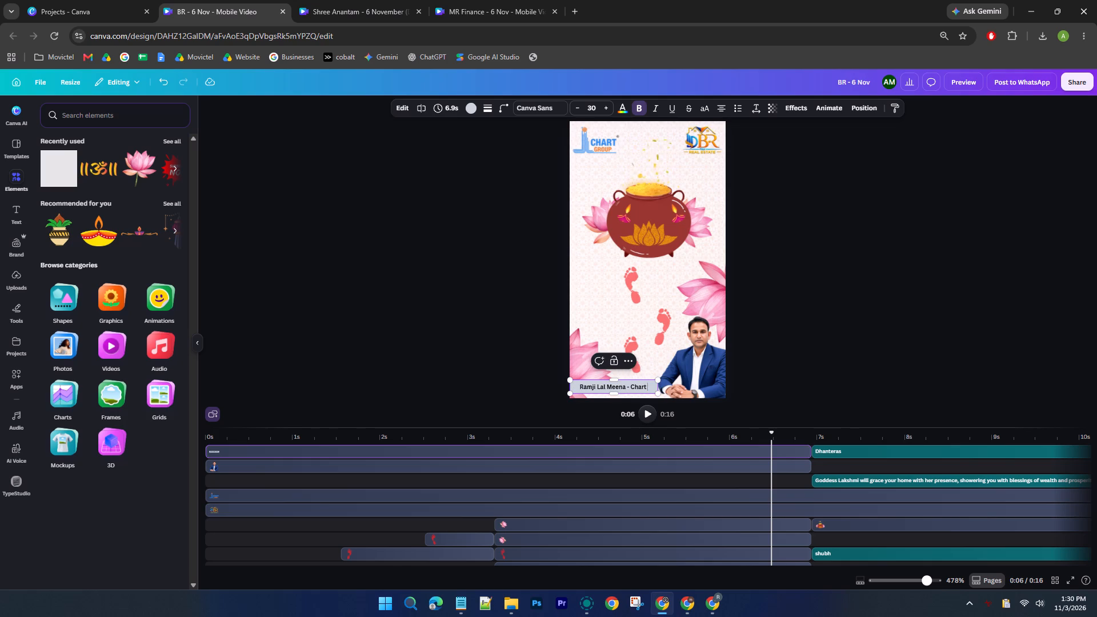
key(BackSpace)
key(BackSpace)
key(BackSpace)
key(BackSpace)
key(BackSpace)
key(BackSpace)
key(BackSpace)
key(BackSpace)
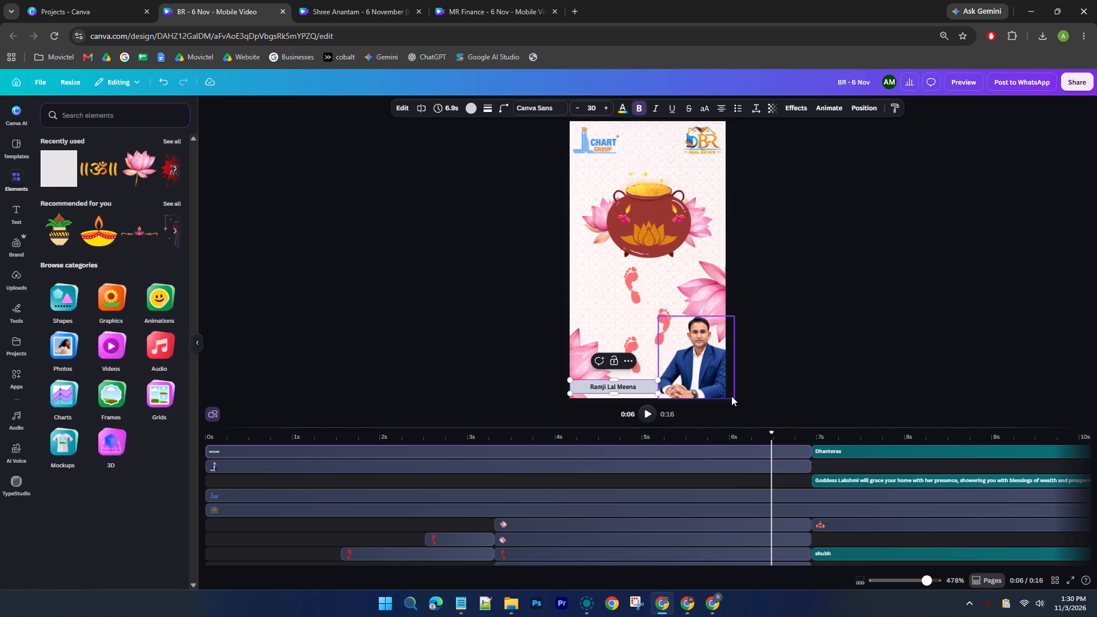
Increase the font size of the client's name to 51 so it nearly fills the bar.
triple_click(627, 384)
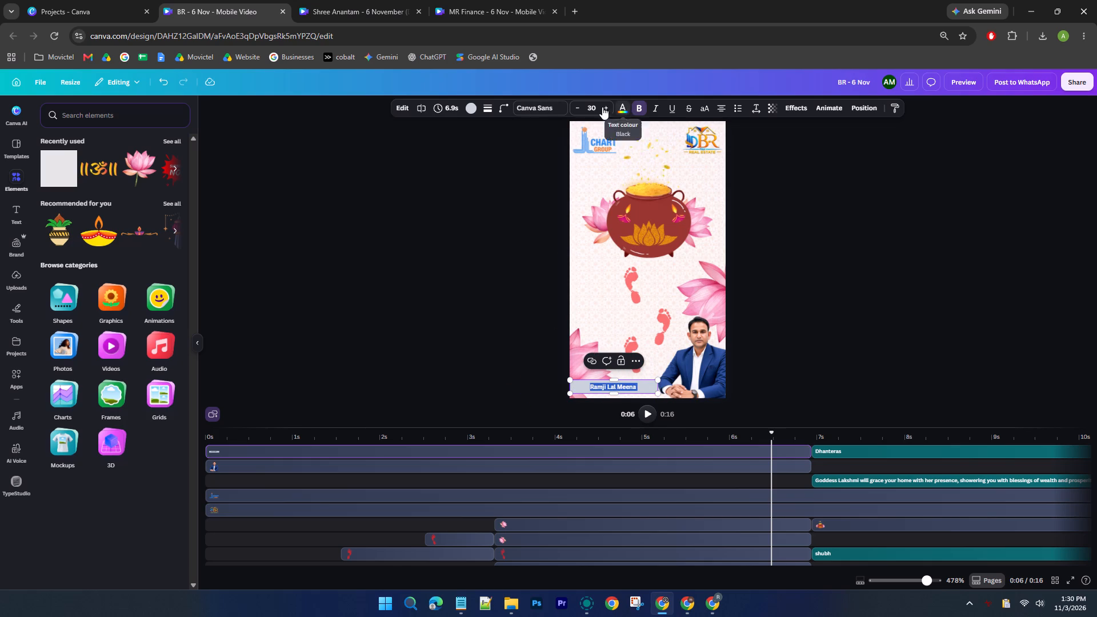
triple_click(603, 104)
triple_click(603, 104)
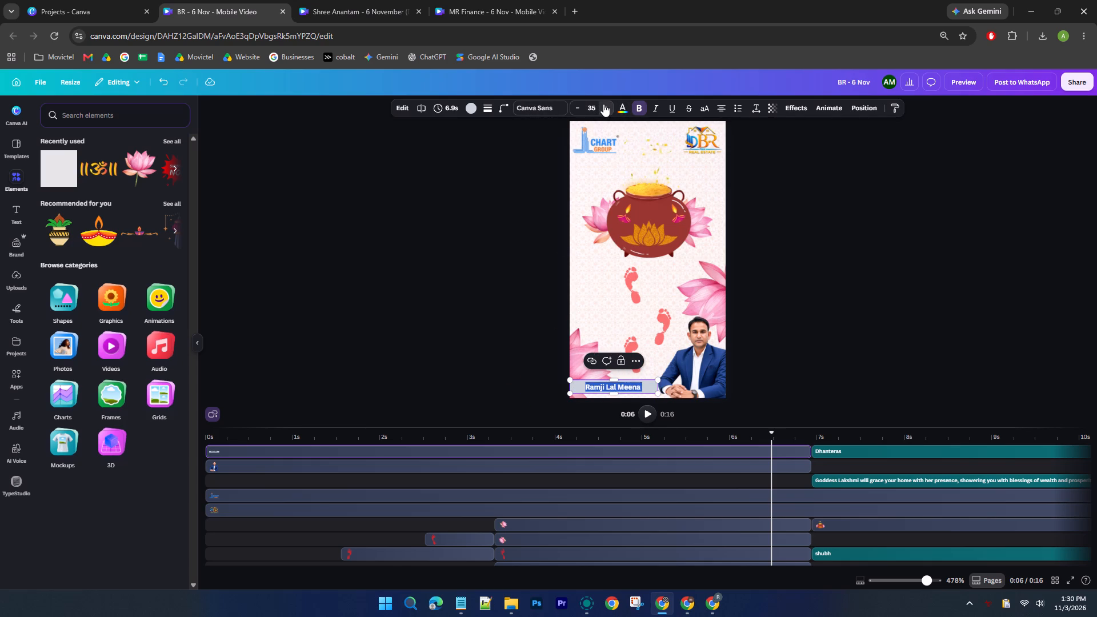
triple_click(603, 104)
triple_click(603, 104)
triple_click(603, 104)
triple_click(603, 104)
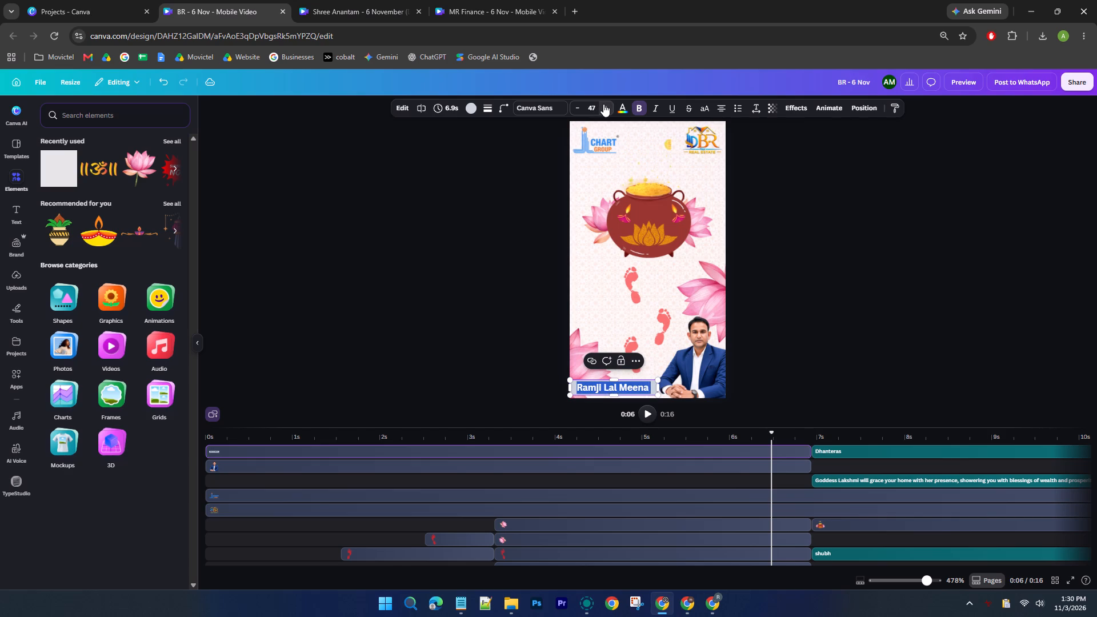
double_click(603, 104)
click(603, 104)
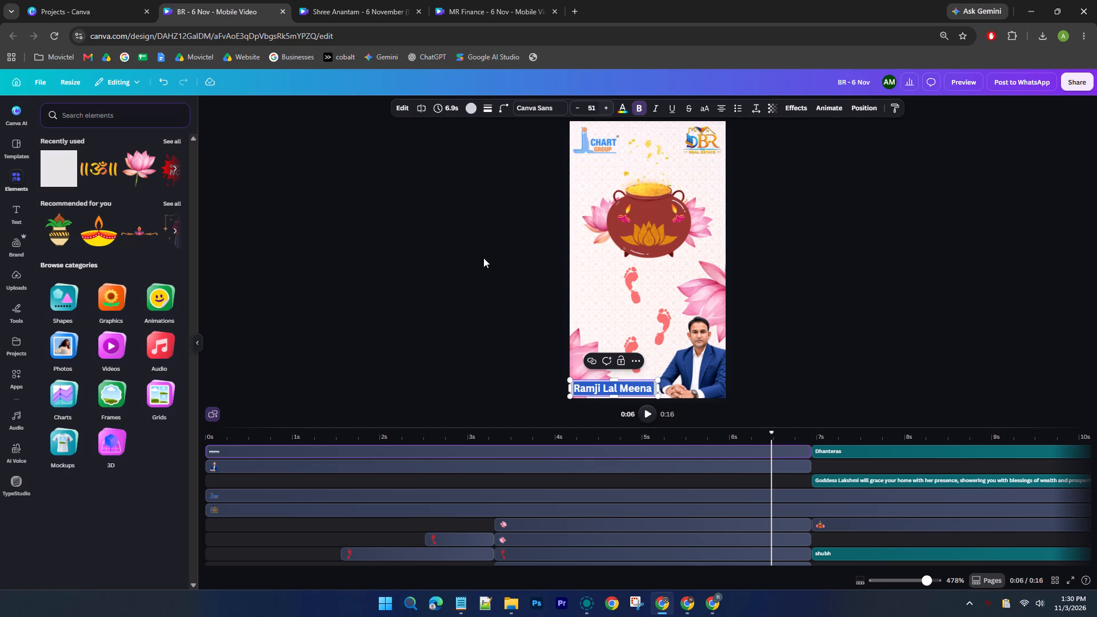
click(796, 368)
Move the name bar slightly down so it sits flush with the page's bottom edge.
click(631, 391)
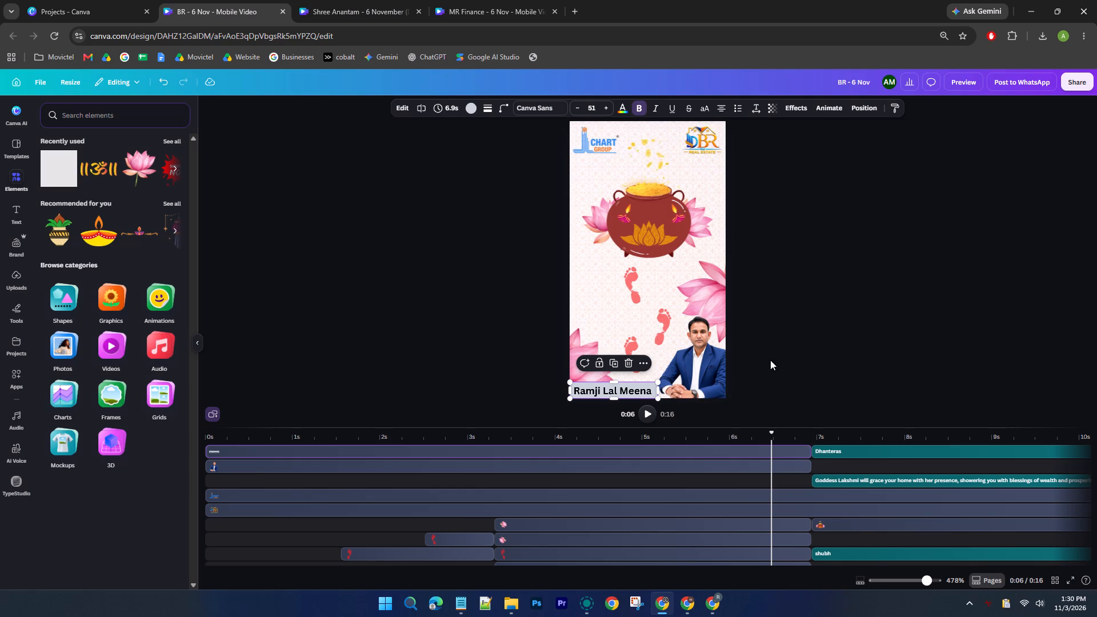
Round the name bar's corners to 38 and shift the bar slightly past the page's left edge.
click(503, 103)
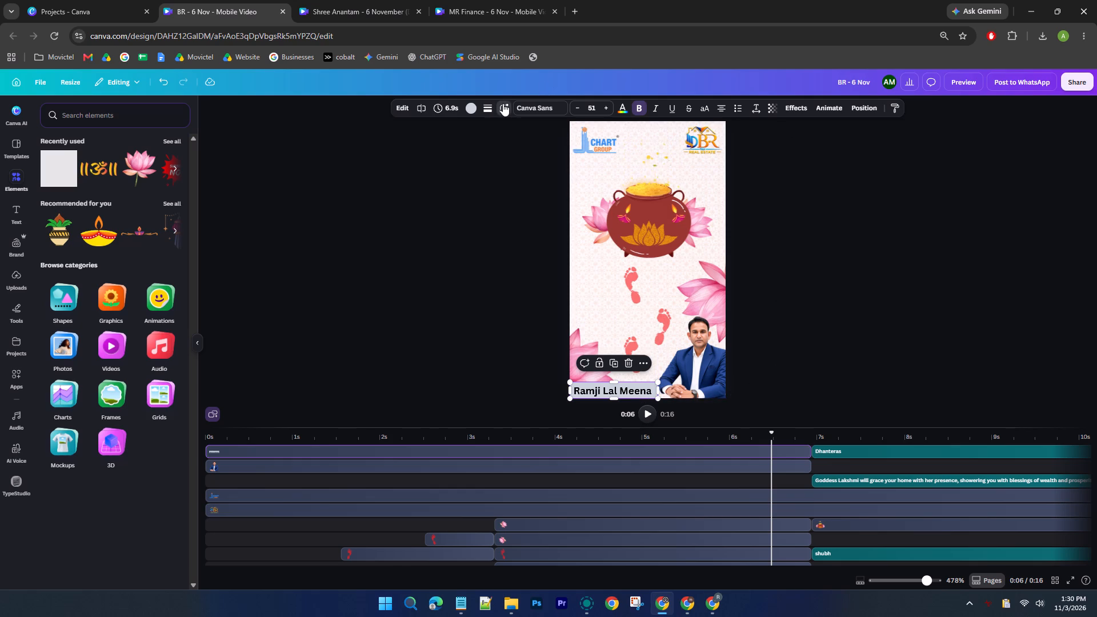
drag(462, 144, 466, 144)
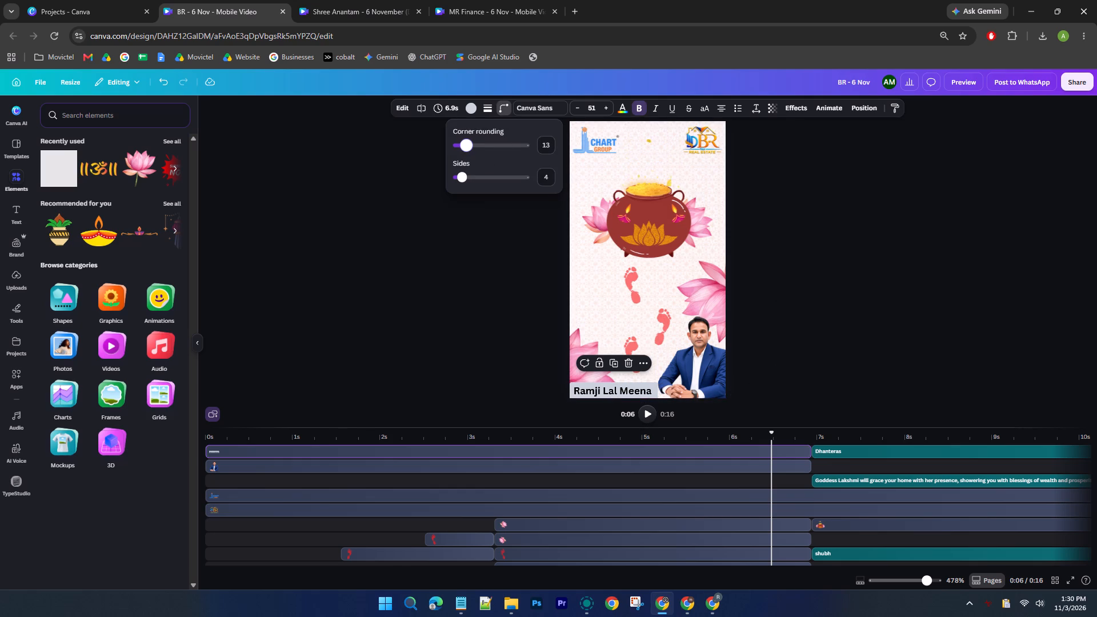
drag(466, 144, 485, 145)
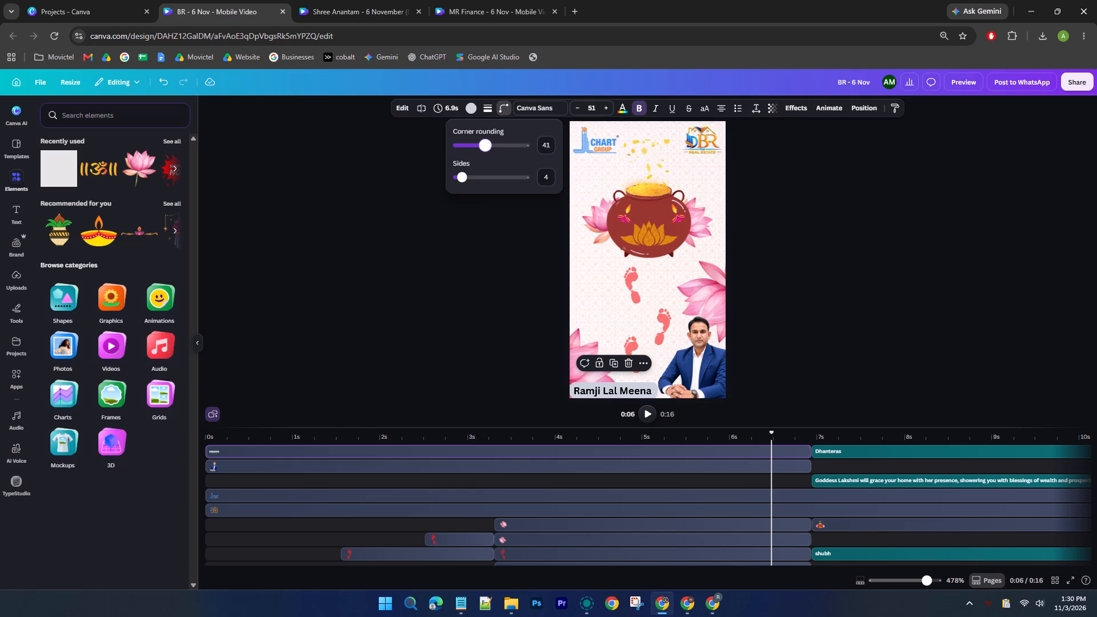
drag(485, 145, 483, 145)
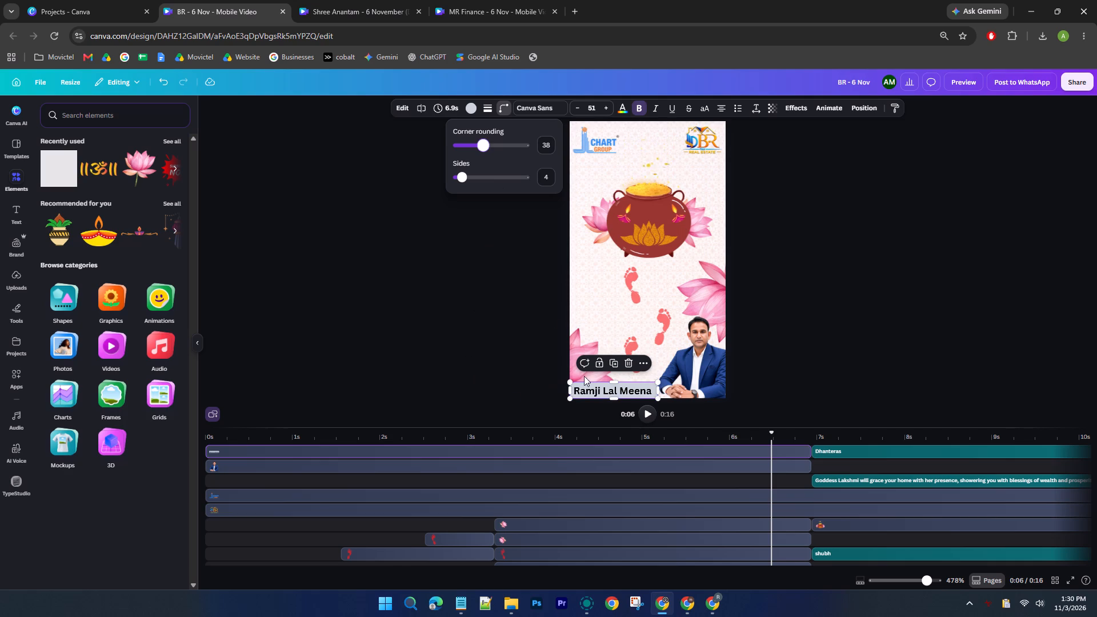
click(604, 386)
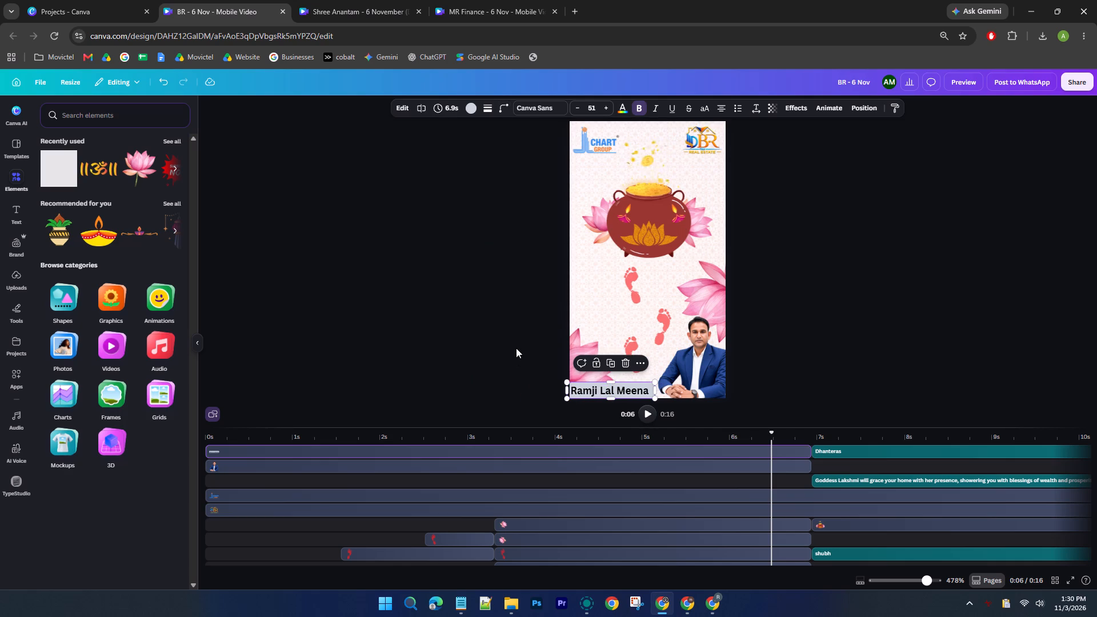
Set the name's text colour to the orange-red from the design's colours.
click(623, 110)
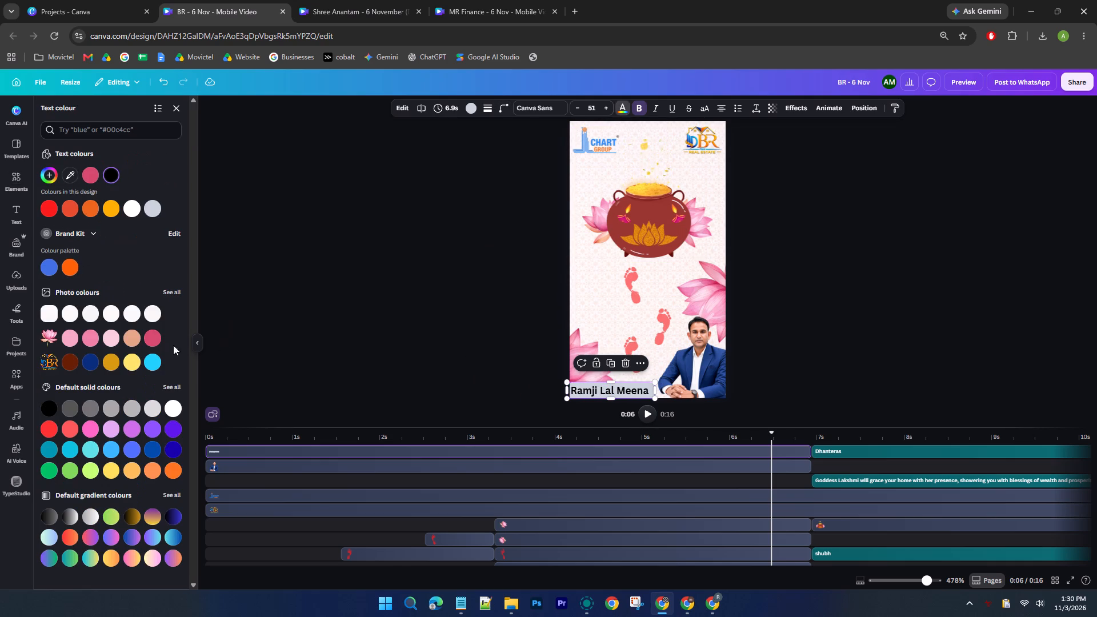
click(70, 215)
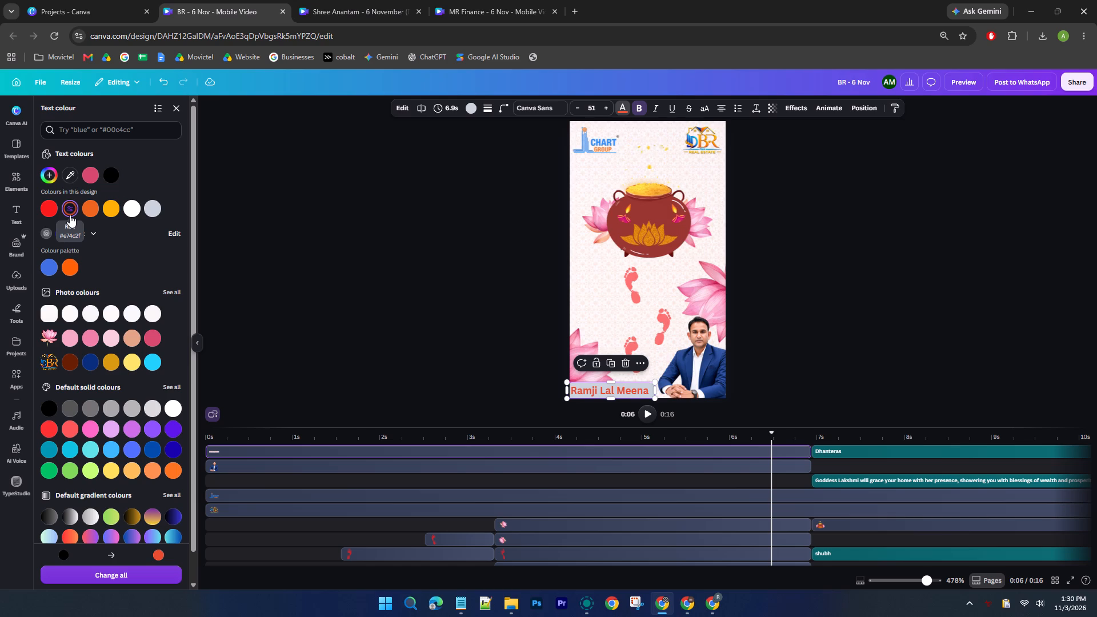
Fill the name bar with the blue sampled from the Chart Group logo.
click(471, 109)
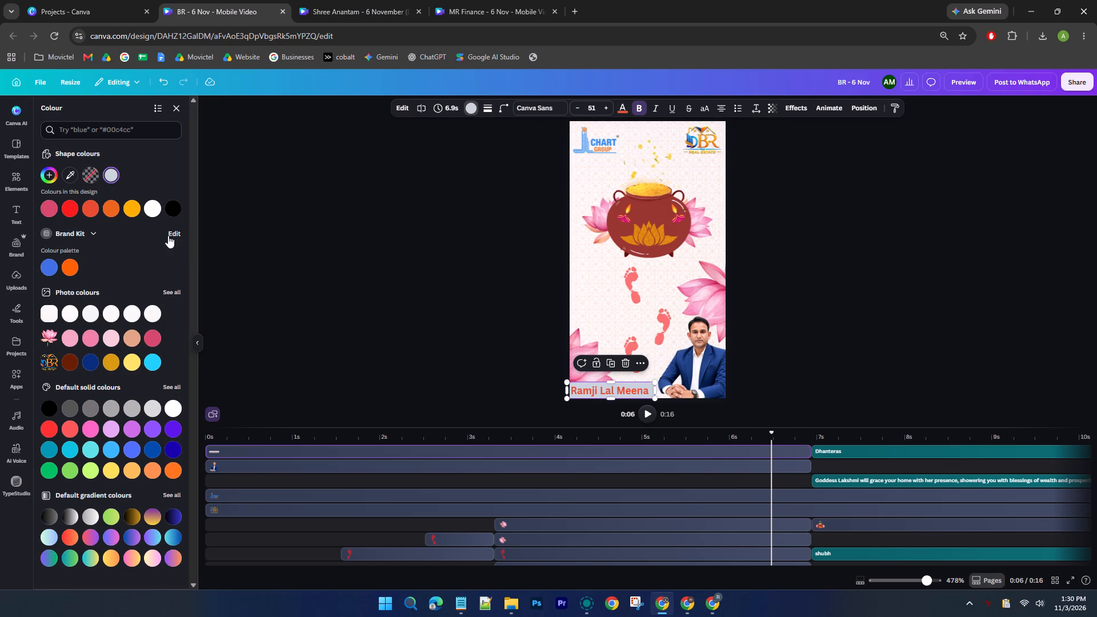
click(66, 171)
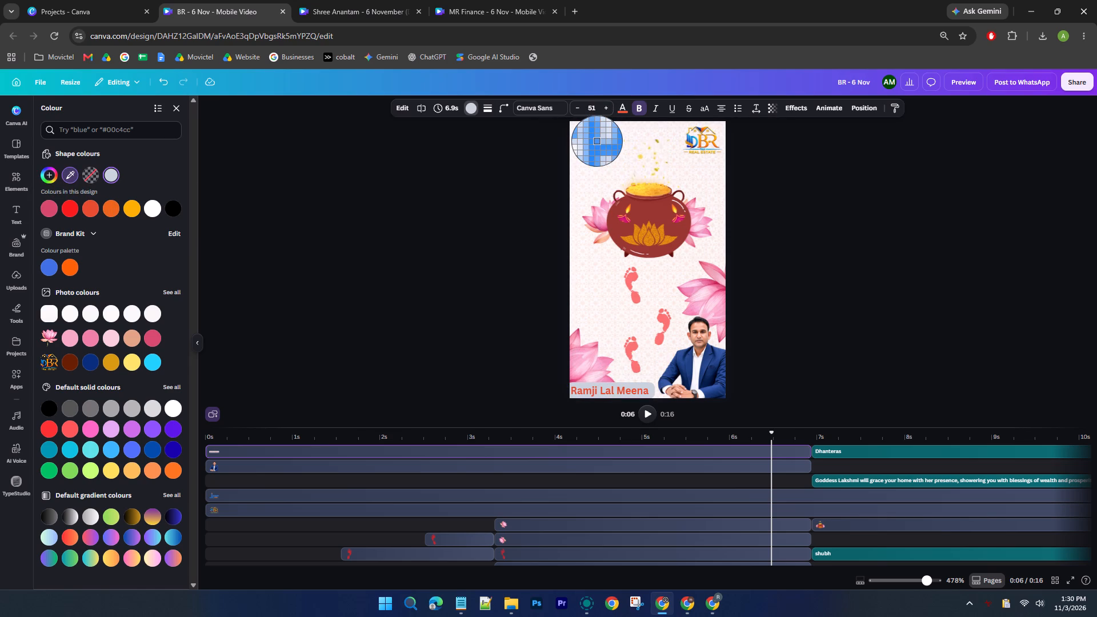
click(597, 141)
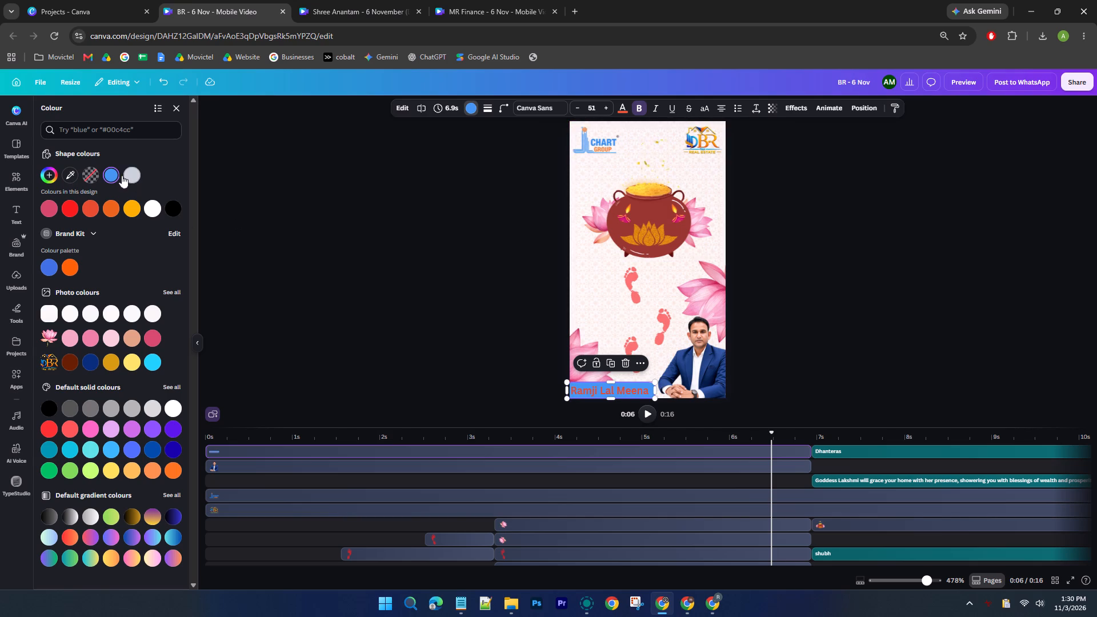
Fill the name bar with the dark red sampled from the body of the pot.
click(68, 175)
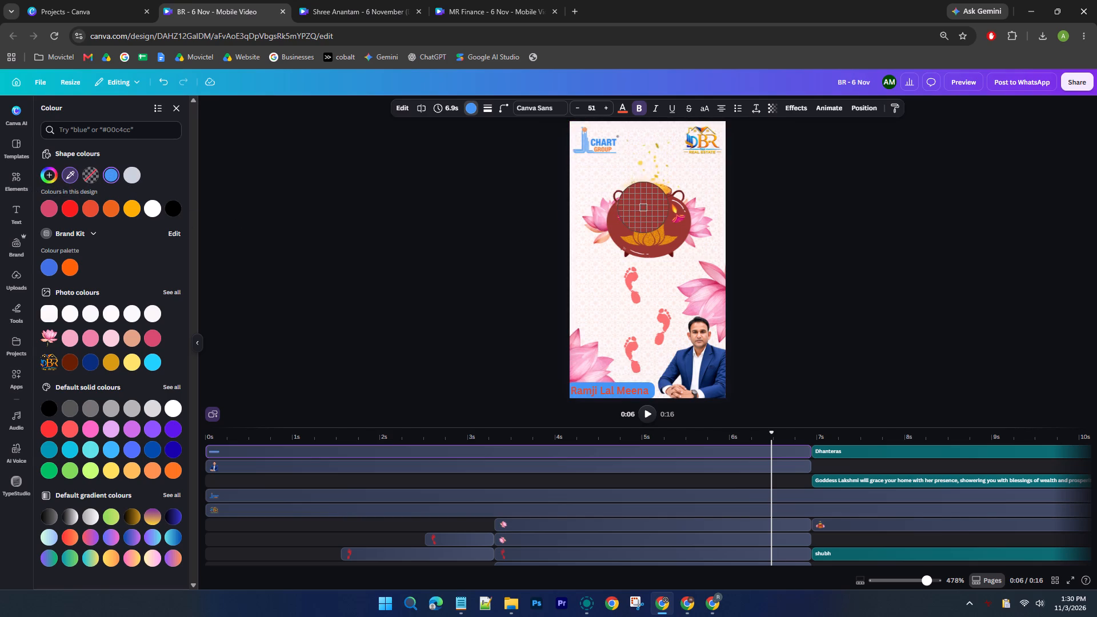
click(644, 207)
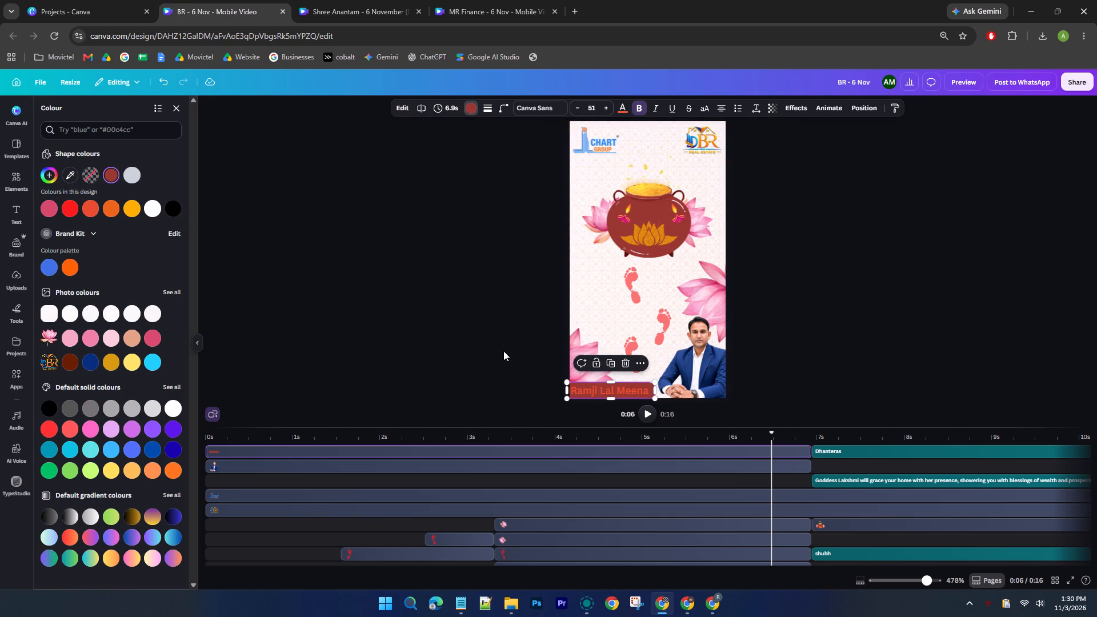
Try the Brand Kit blue on the client's name, and settle on white (#ffffff) as its text colour.
click(623, 107)
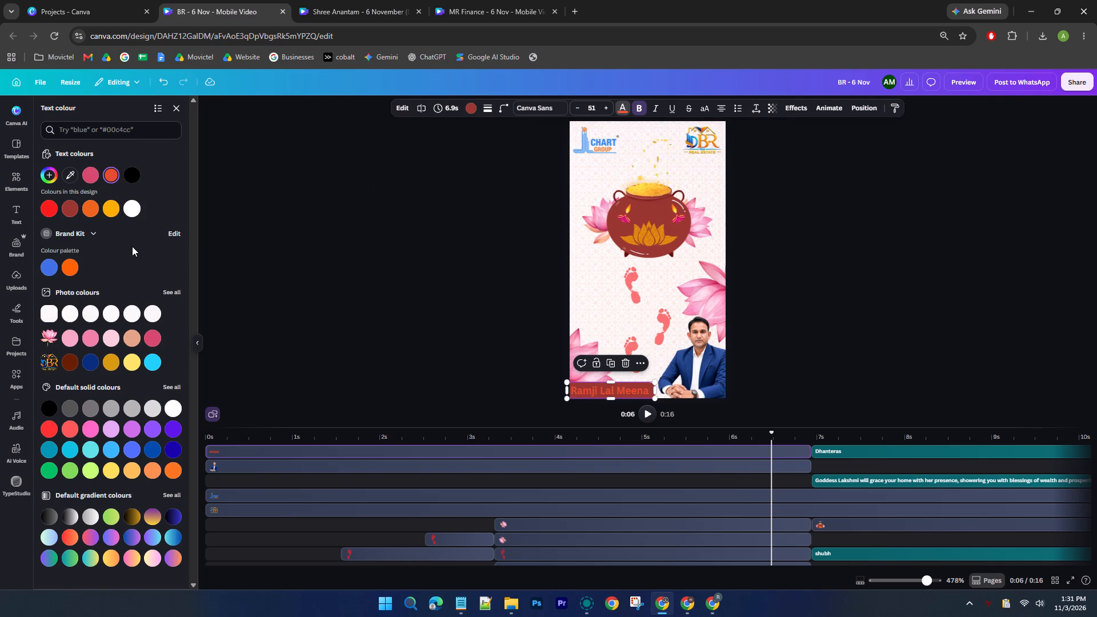
click(54, 269)
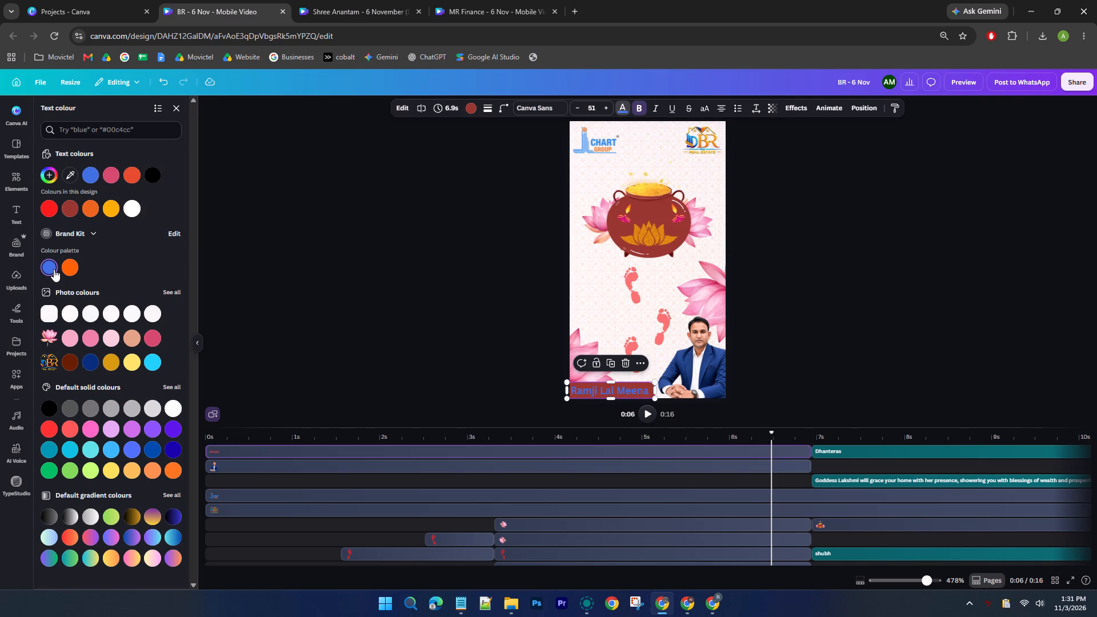
click(133, 205)
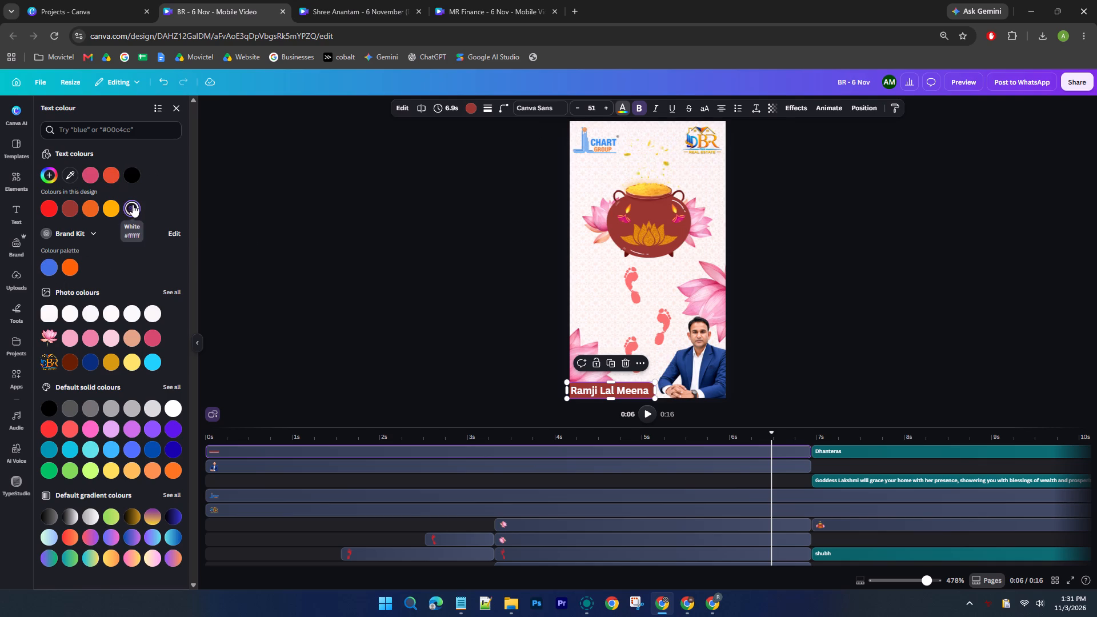
Widen the client's name bar slightly toward the portrait so there is more room after the name.
click(407, 297)
click(547, 330)
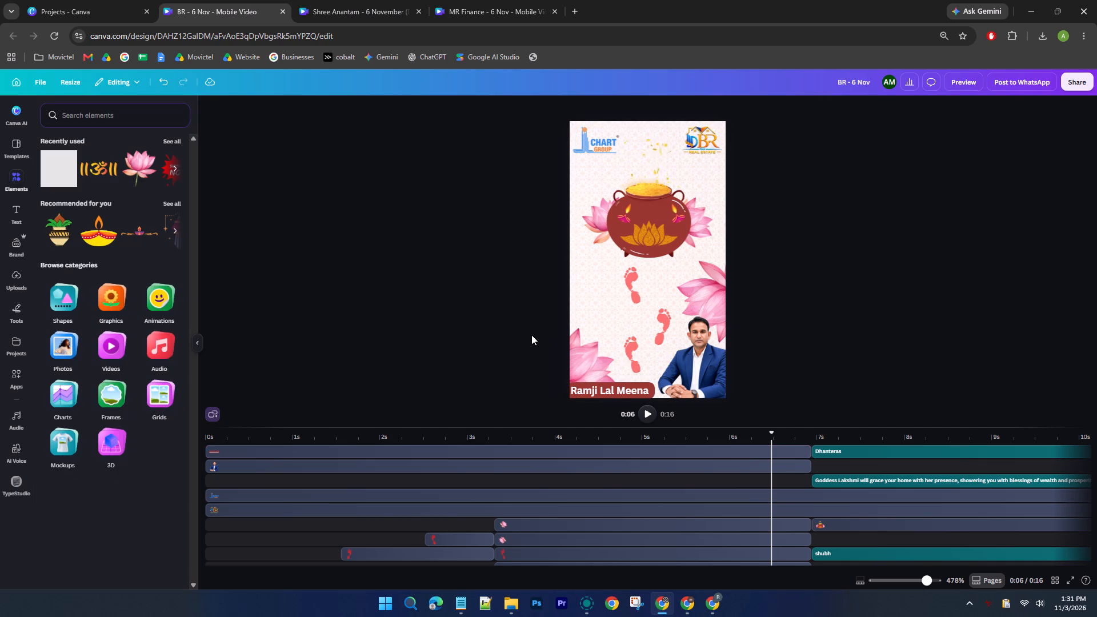
ctrl+scroll(584, 356, up, 5)
scroll(559, 356, down, 4)
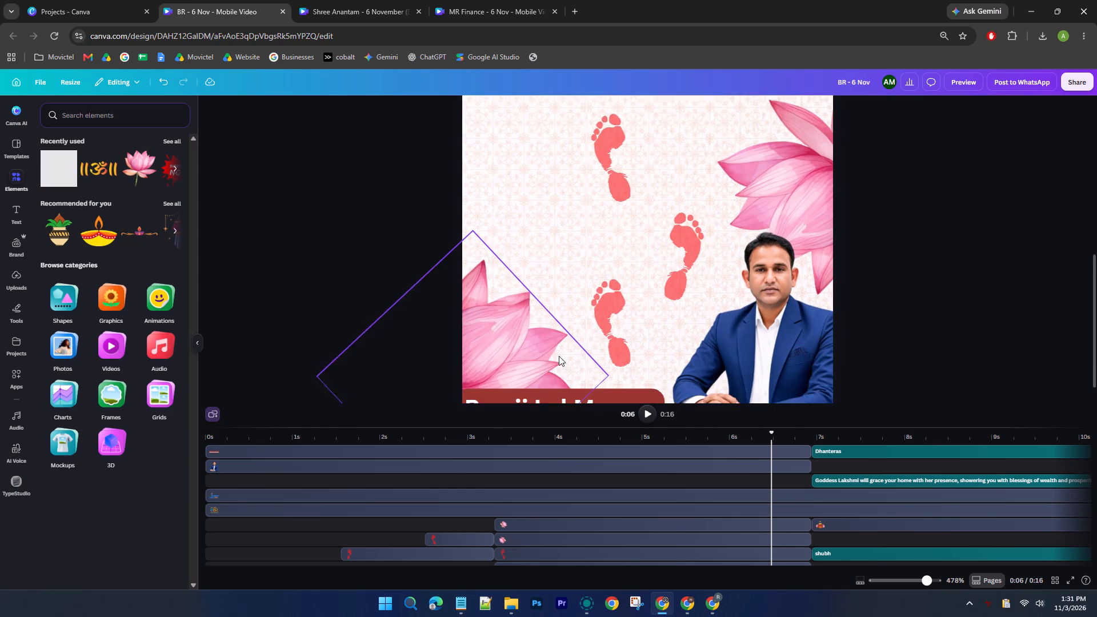
scroll(559, 356, down, 5)
scroll(615, 374, down, 1)
click(646, 376)
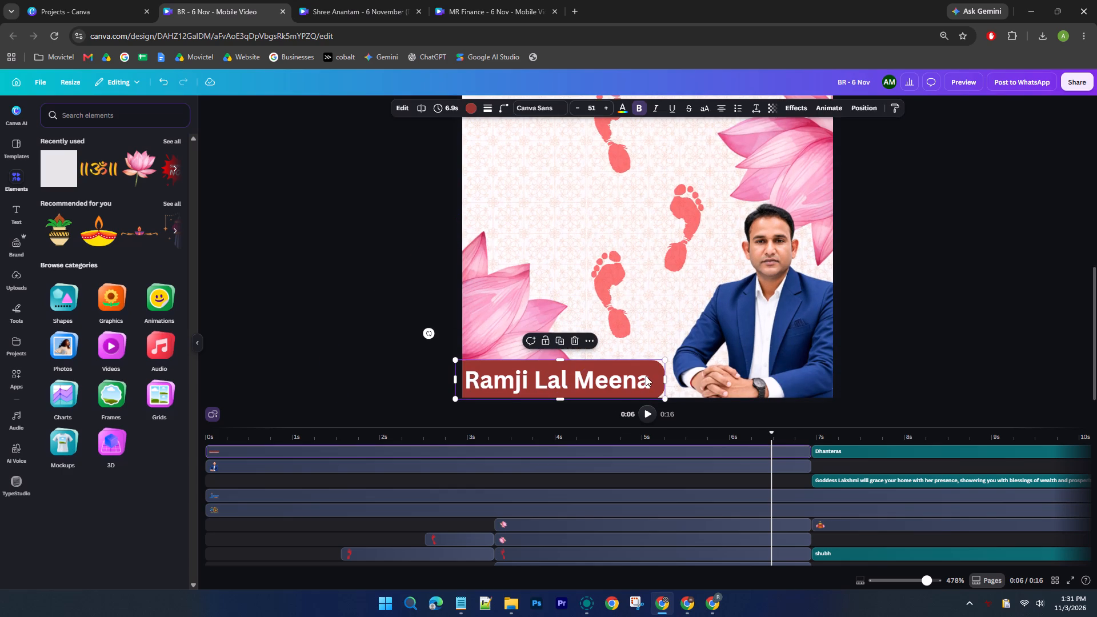
drag(665, 380, 671, 380)
click(1019, 269)
Move the client's name bar slightly up, leaving a small gap above the page's bottom edge.
ctrl+scroll(986, 272, down, 3)
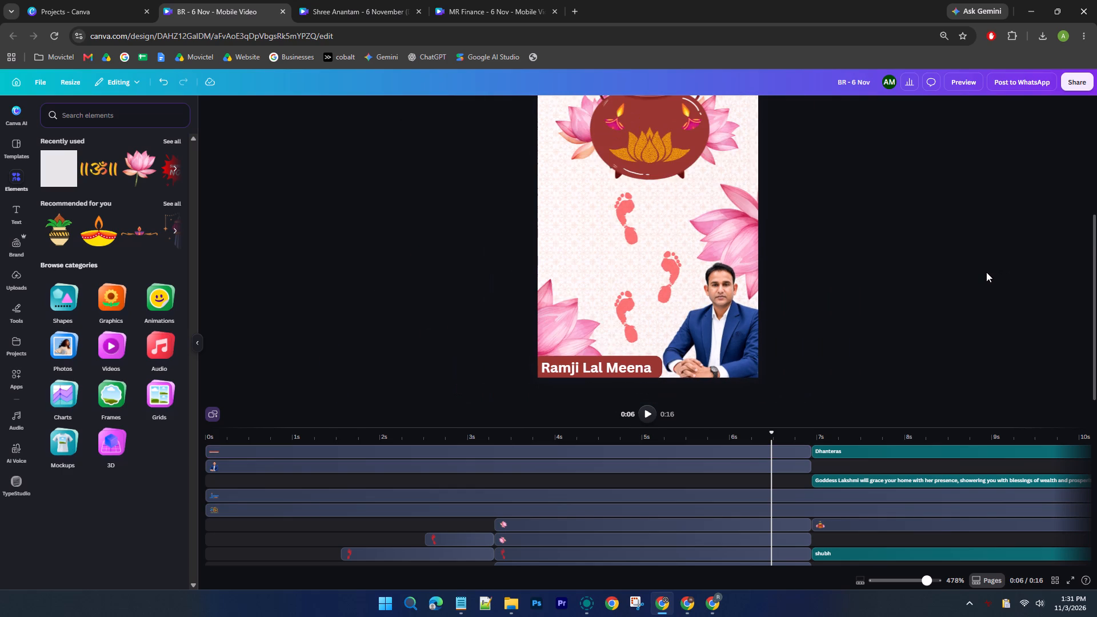
ctrl+scroll(986, 272, down, 2)
scroll(986, 272, up, 2)
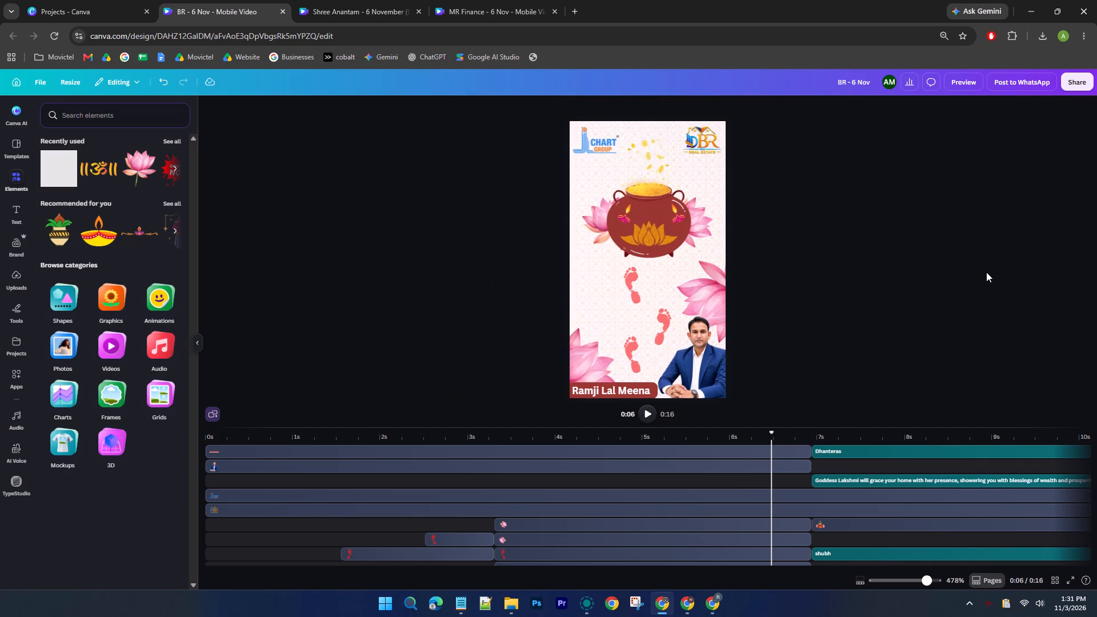
scroll(986, 272, up, 1)
ctrl+scroll(855, 293, down, 3)
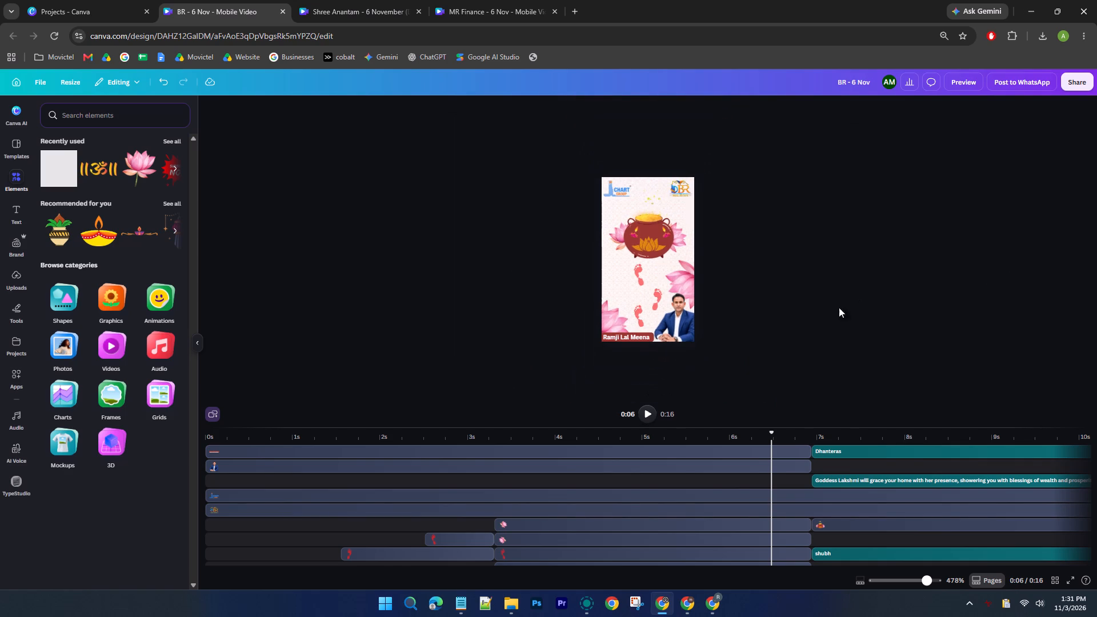
ctrl+scroll(541, 360, up, 9)
scroll(558, 322, down, 5)
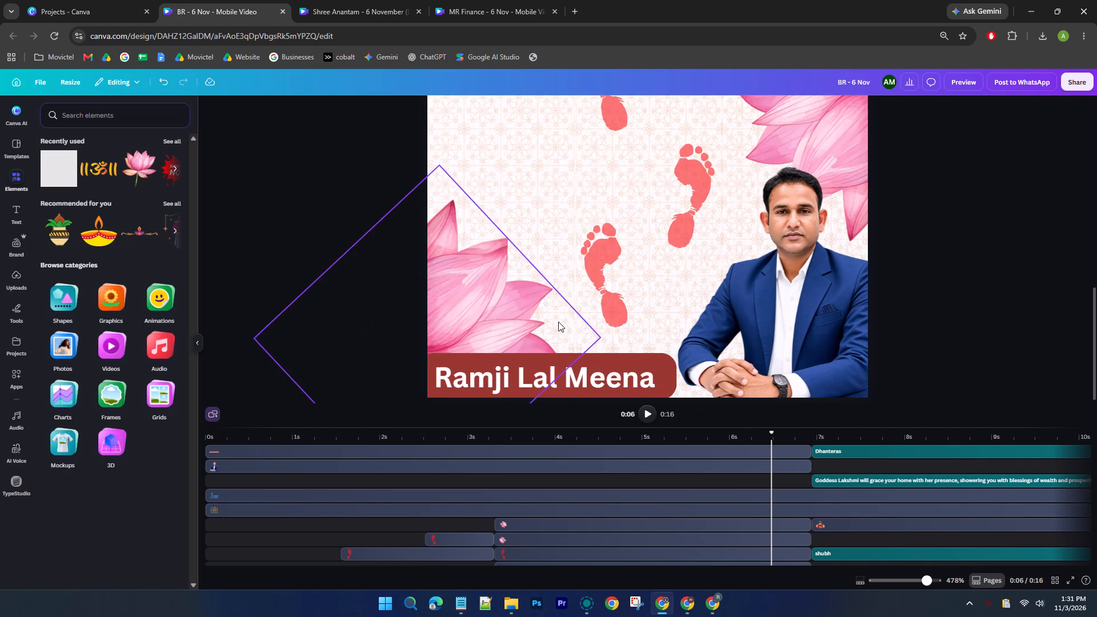
drag(620, 360, 620, 350)
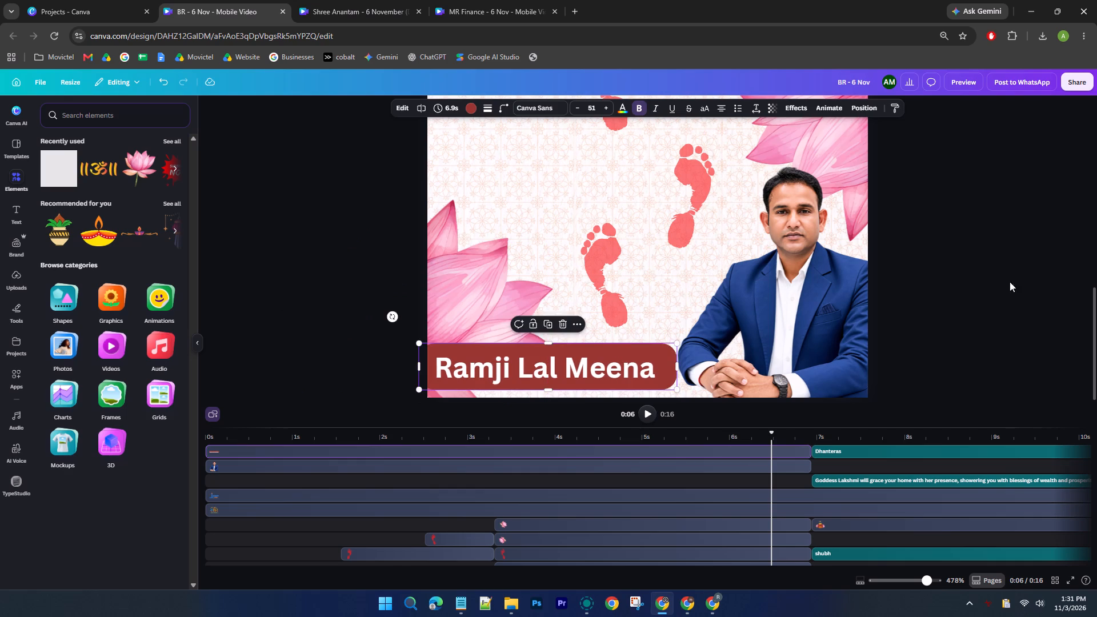
click(1024, 279)
Play the whole video from the start to review the name bar, animations and closing page.
ctrl+scroll(1003, 280, down, 5)
scroll(1003, 280, up, 2)
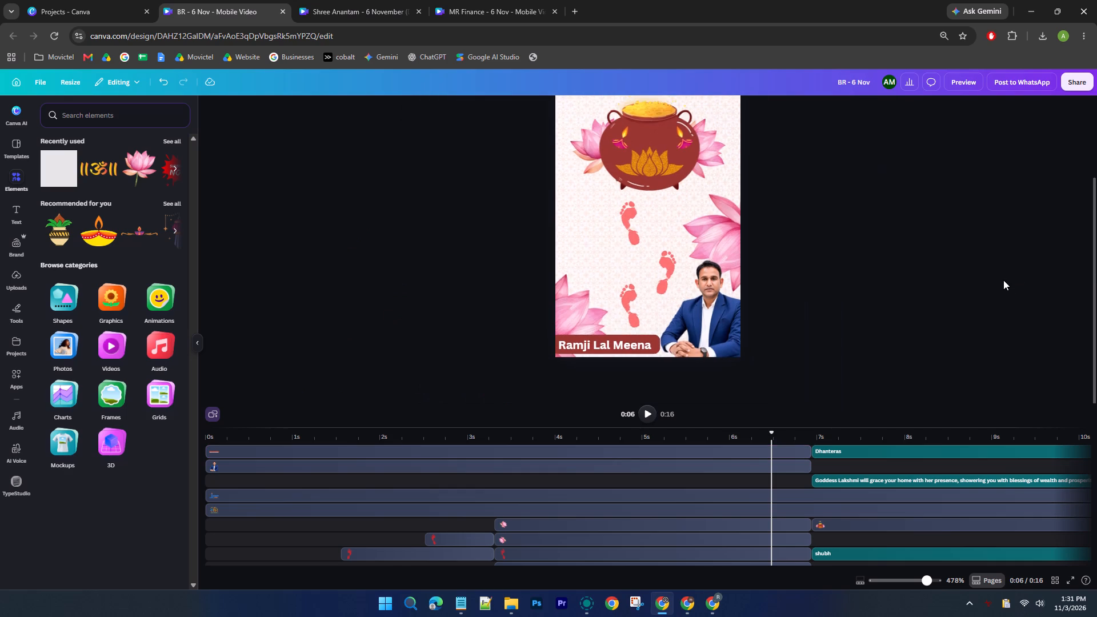
ctrl+scroll(1003, 280, down, 1)
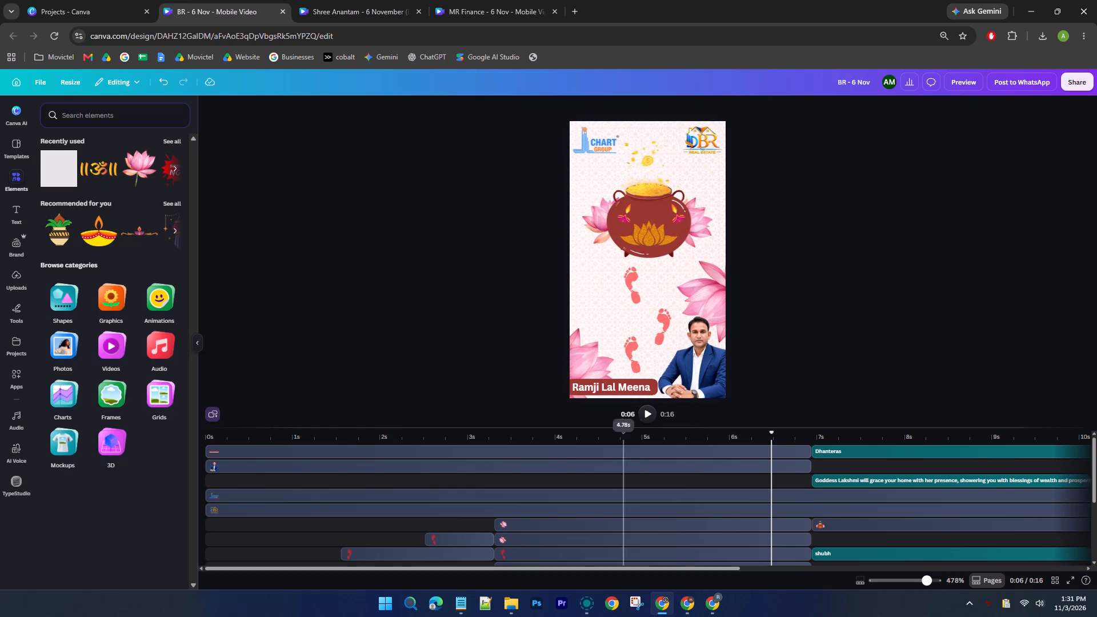
ctrl+scroll(741, 498, down, 8)
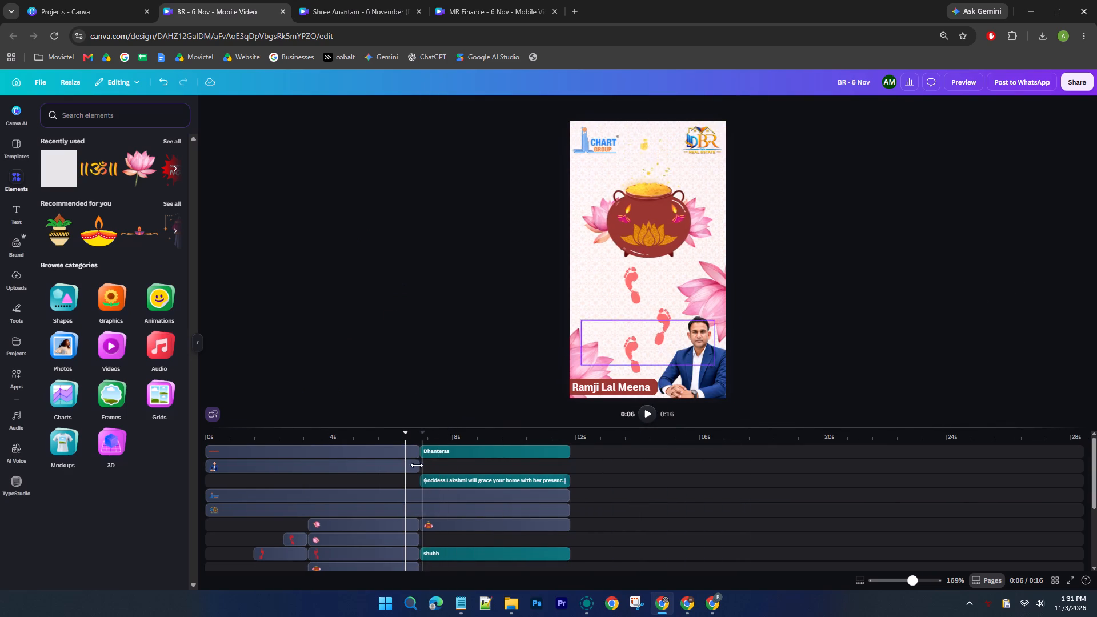
scroll(413, 457, down, 2)
scroll(399, 489, up, 2)
scroll(401, 451, down, 2)
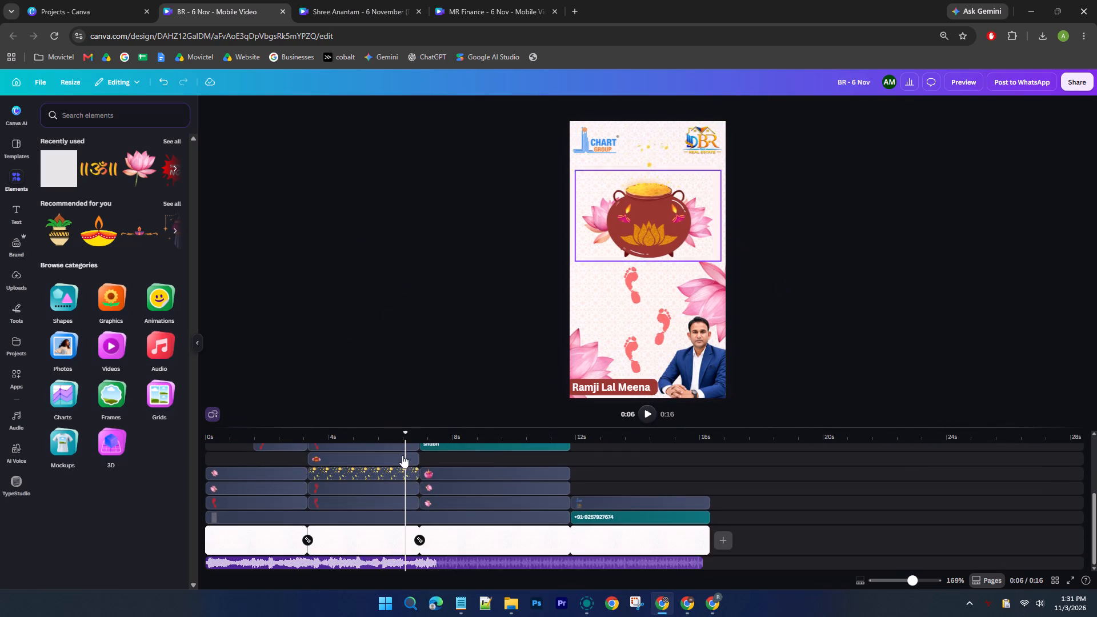
scroll(423, 475, up, 3)
drag(404, 435, 107, 456)
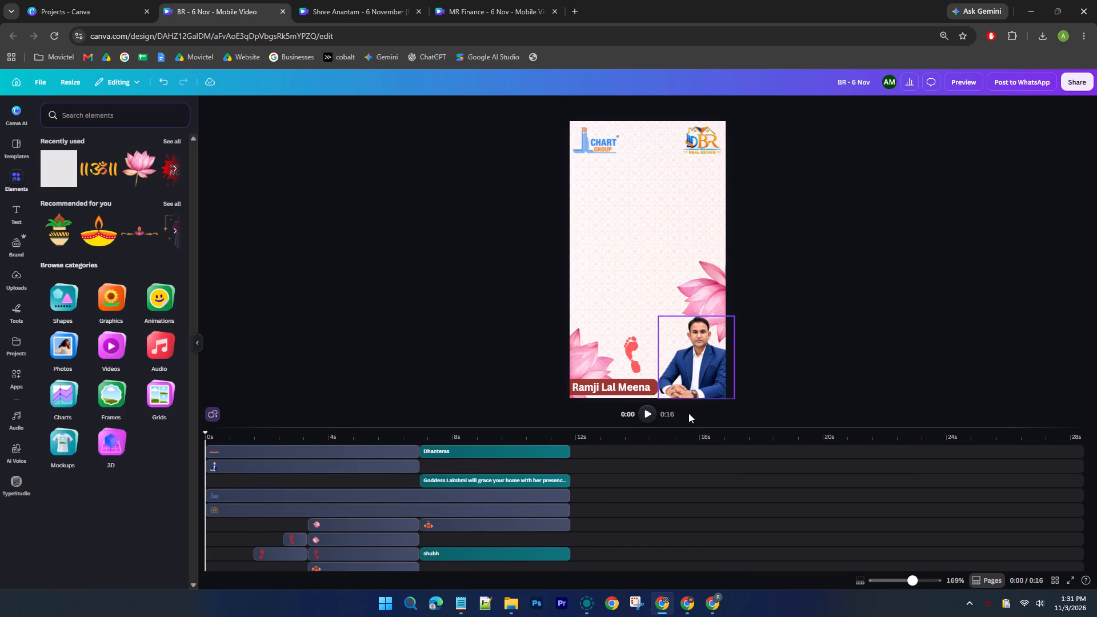
click(652, 411)
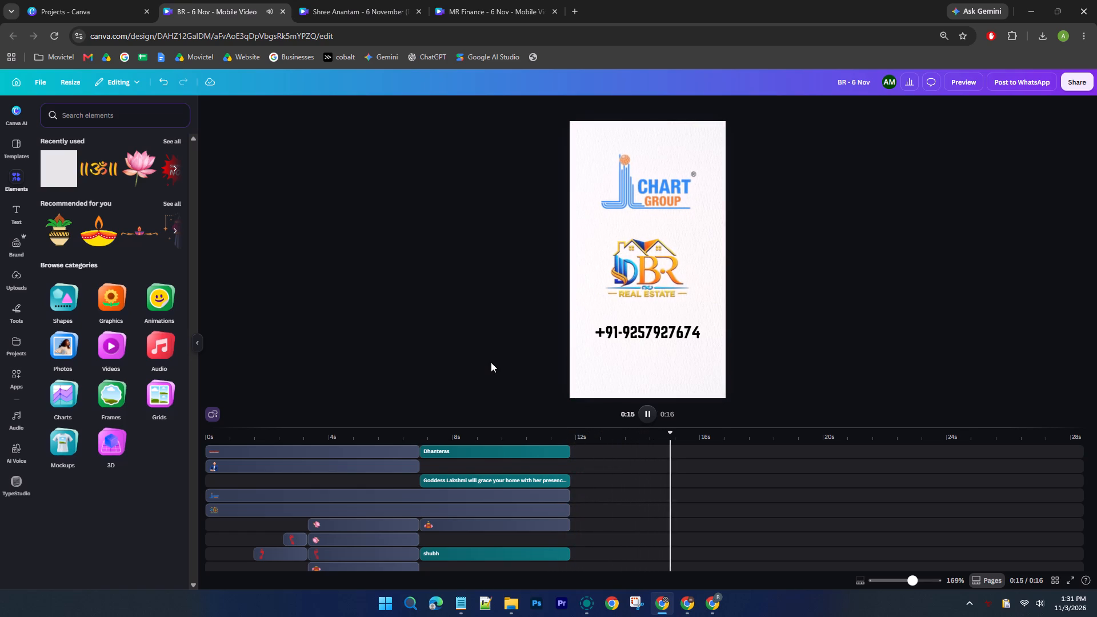
click(646, 412)
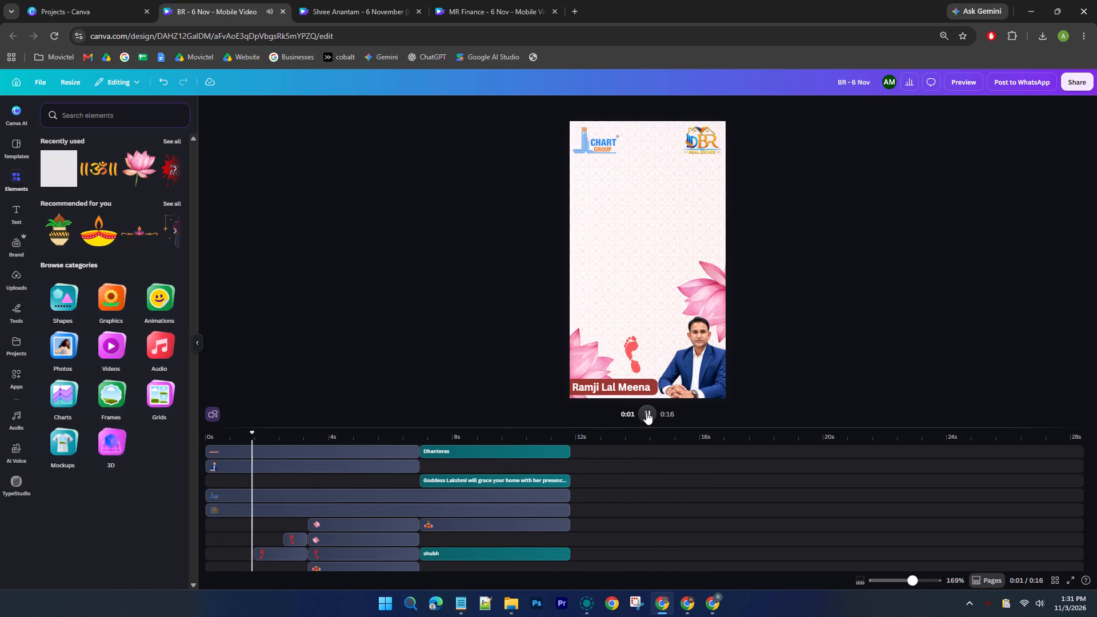
click(646, 412)
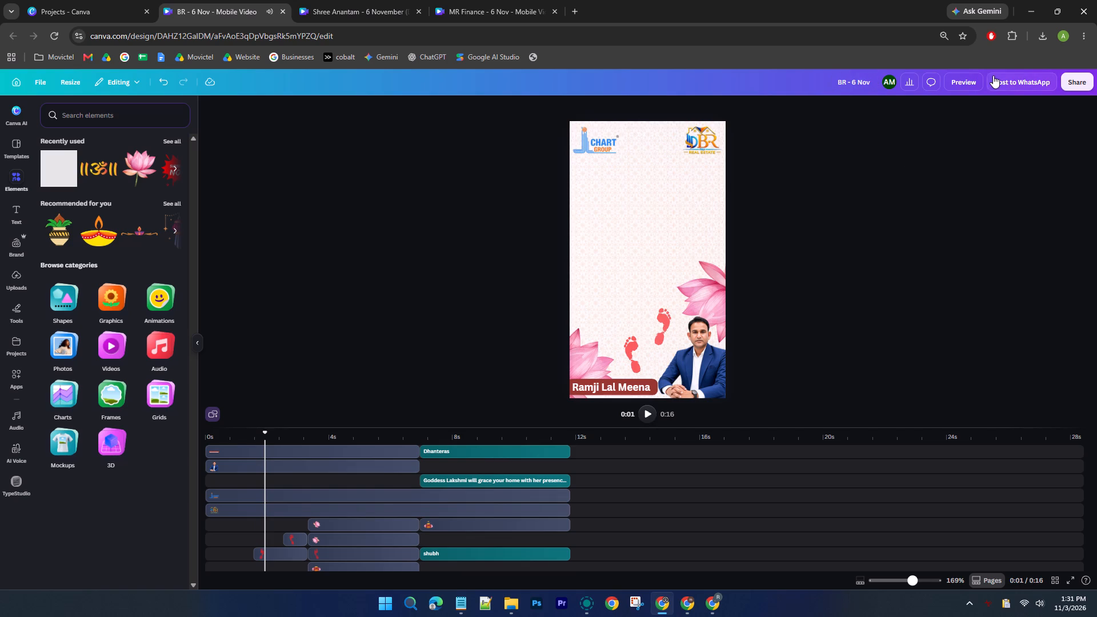
Rename the design as BR Real Estate - 6 Nov.
click(841, 79)
click(843, 79)
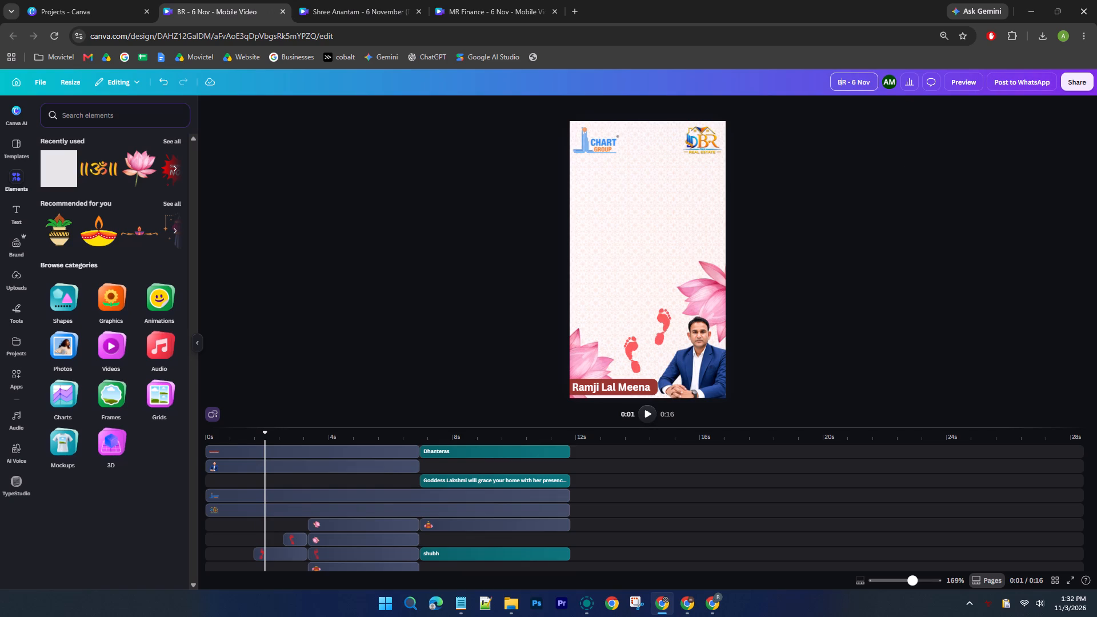
key(space)
text(R)
key(BackSpace)
key(BackSpace)
key(Right)
key(space)
text(G)
key(BackSpace)
text(Real Estate)
key(Return)
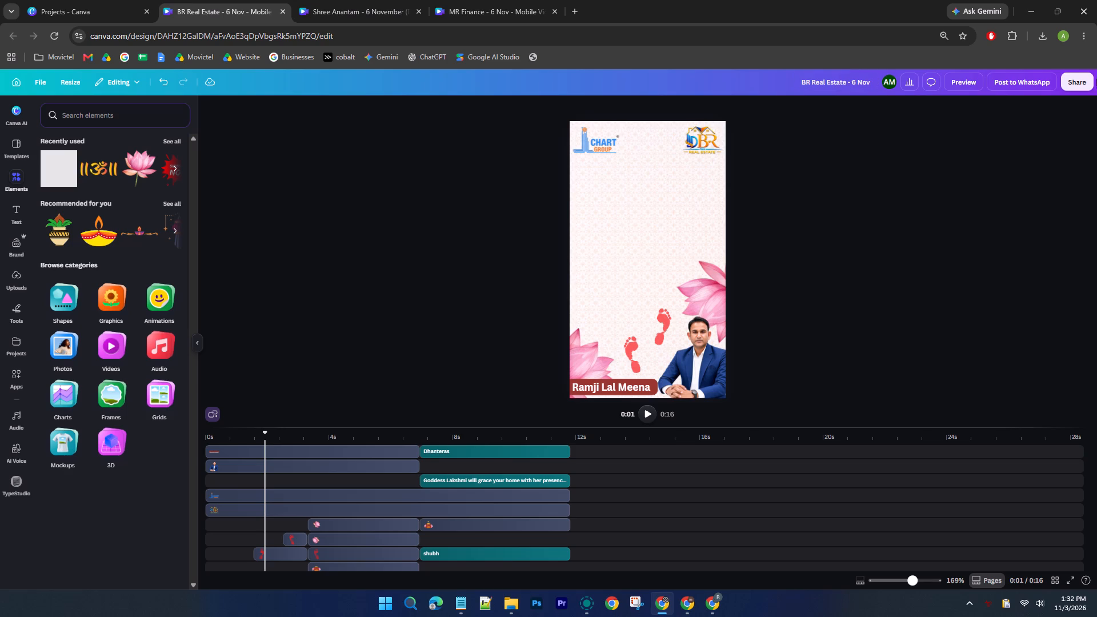
Download the finished design as an MP4 video in 4K quality.
click(1081, 87)
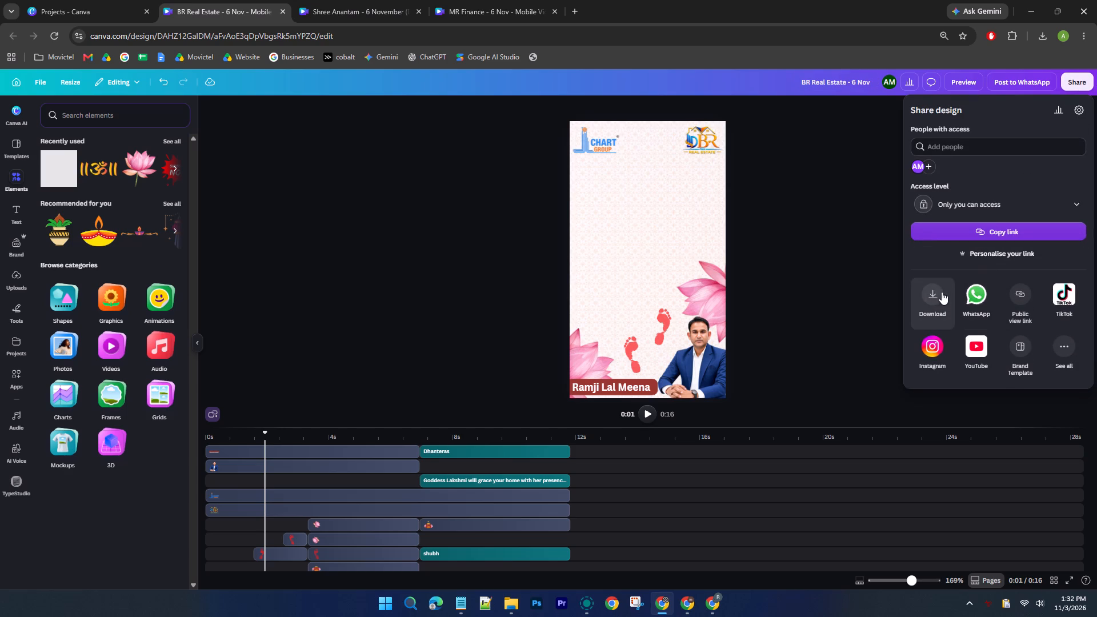
click(941, 293)
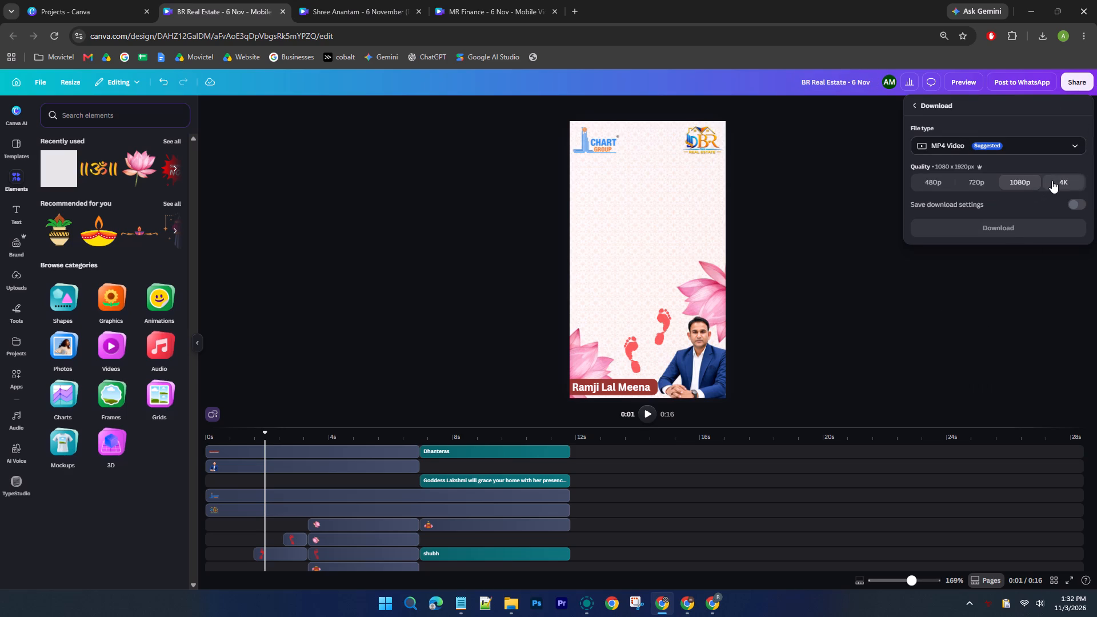
click(1052, 181)
click(987, 228)
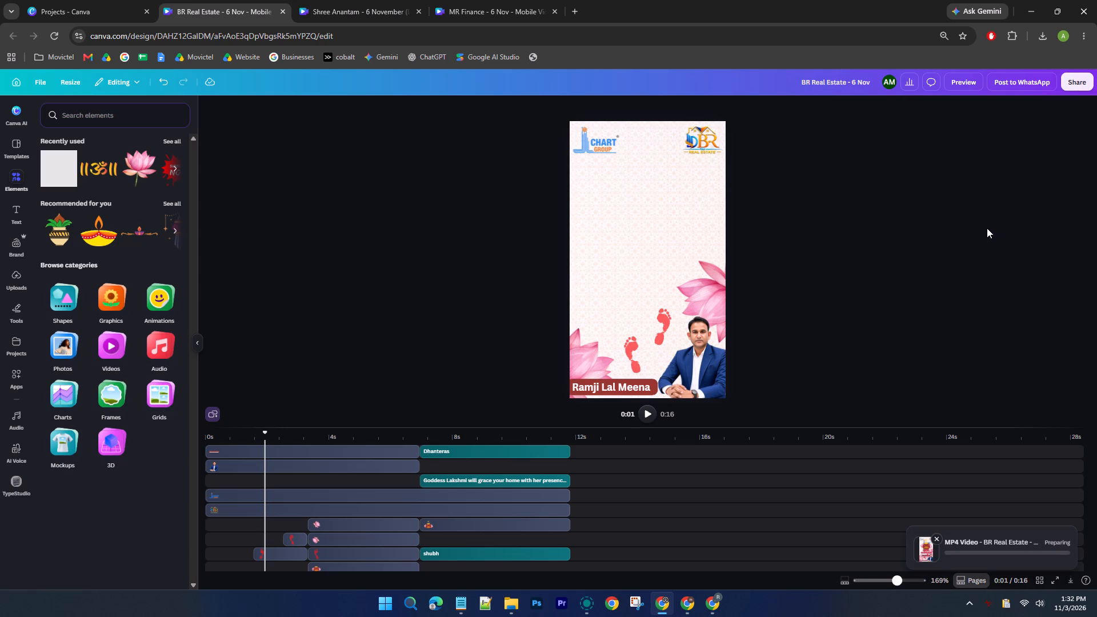
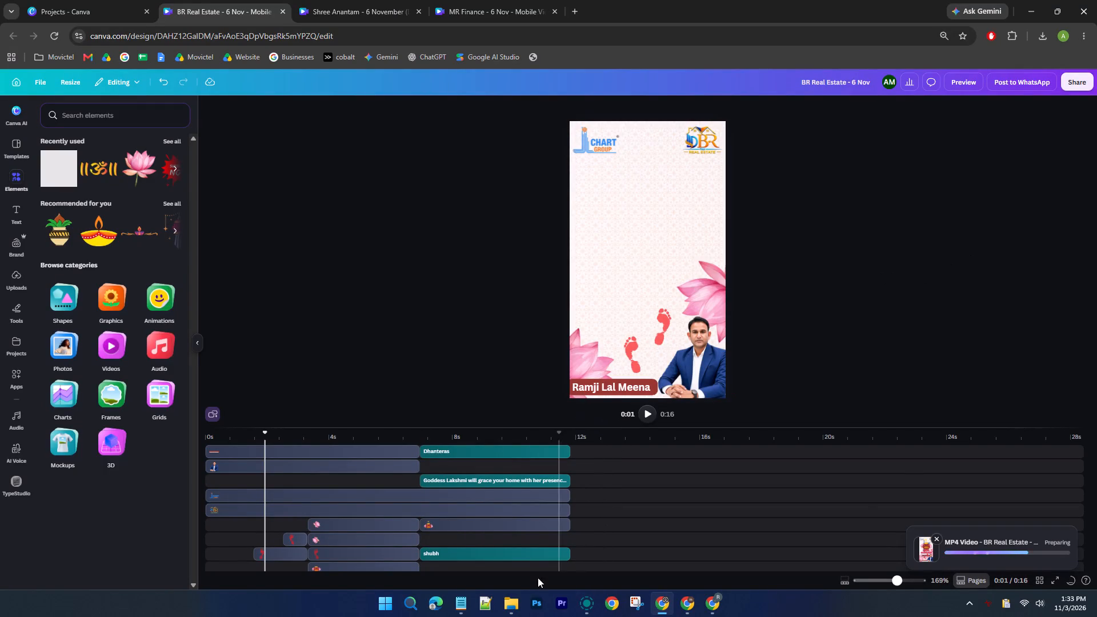
Check the Downloads folder in File Explorer for the exported BR Real Estate - 6 Nov video.
click(512, 602)
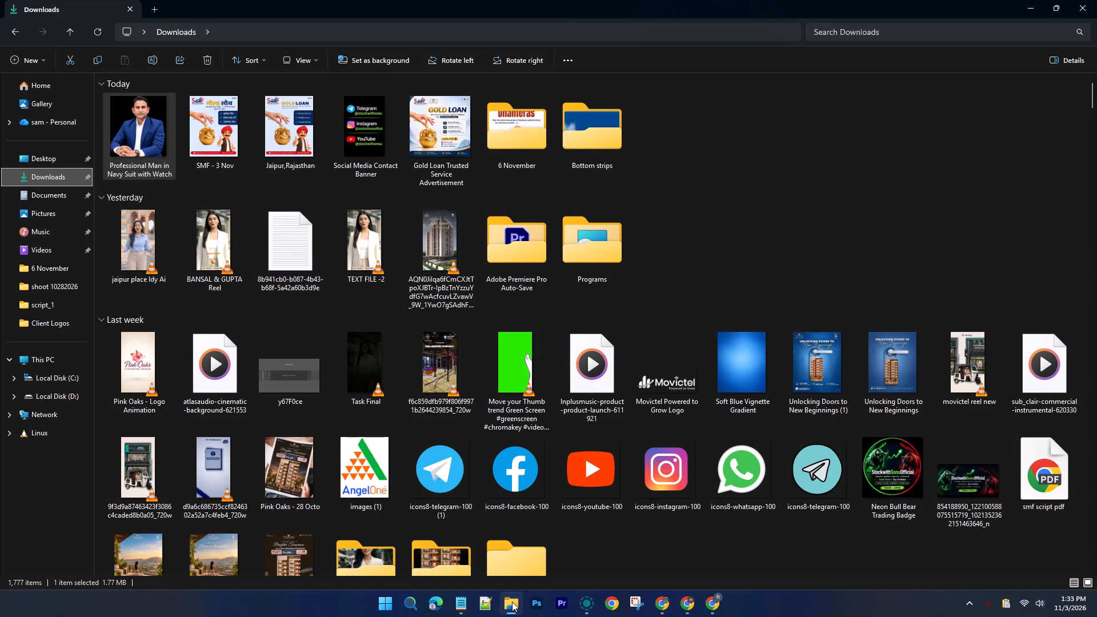
click(512, 602)
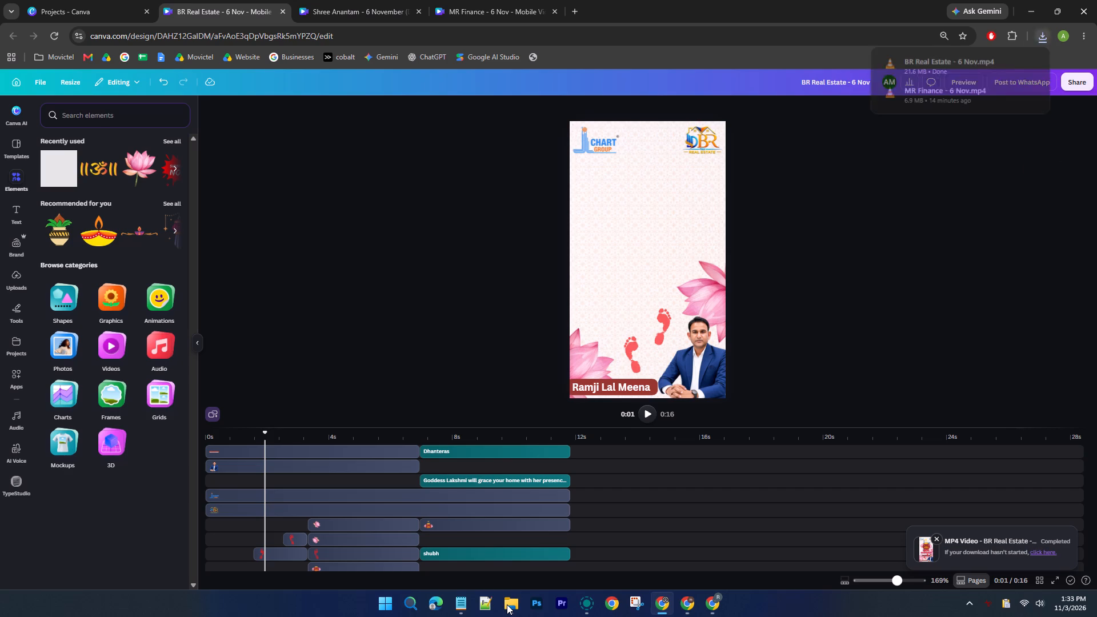
Send the downloaded BR Real Estate - 6 Nov video from the Downloads folder to a nearby device with LocalSend.
click(507, 604)
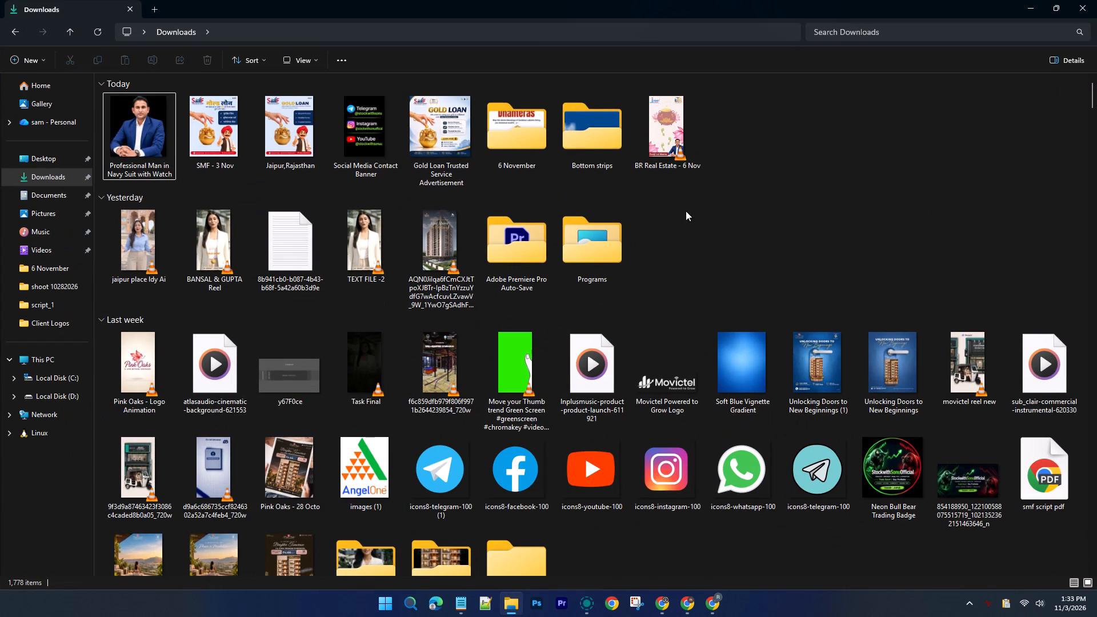
drag(674, 137, 592, 616)
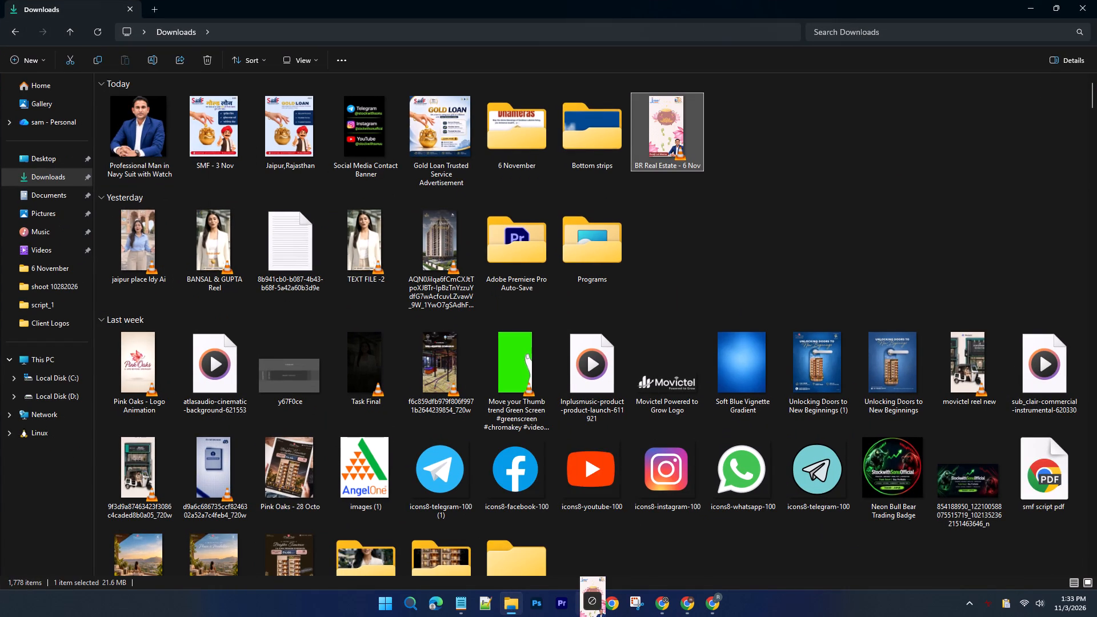
drag(592, 616, 571, 423)
click(600, 316)
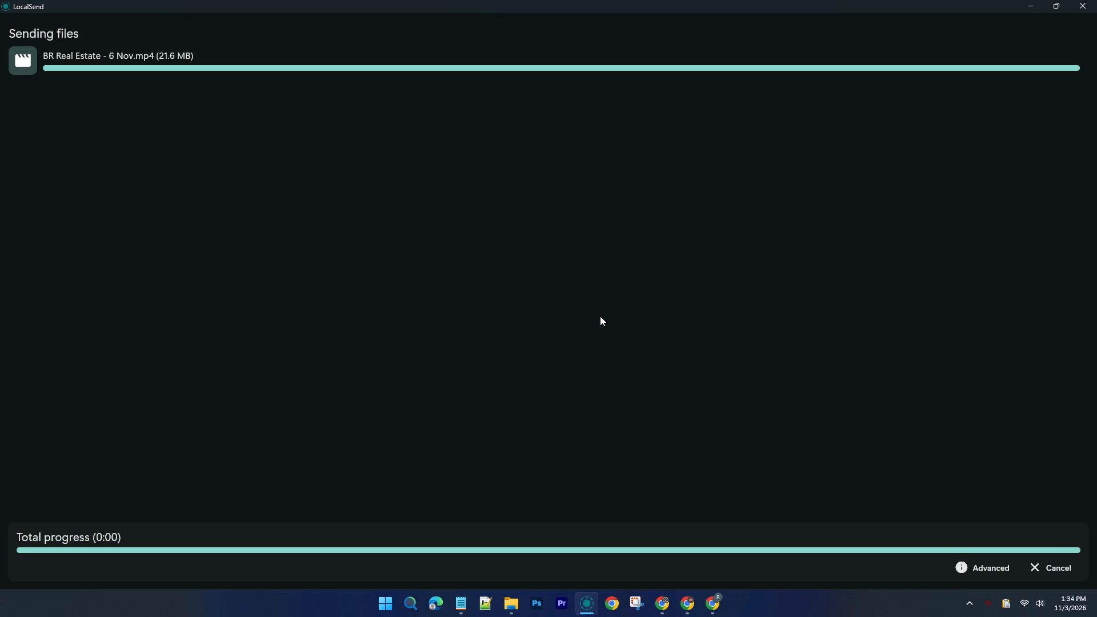
click(1044, 559)
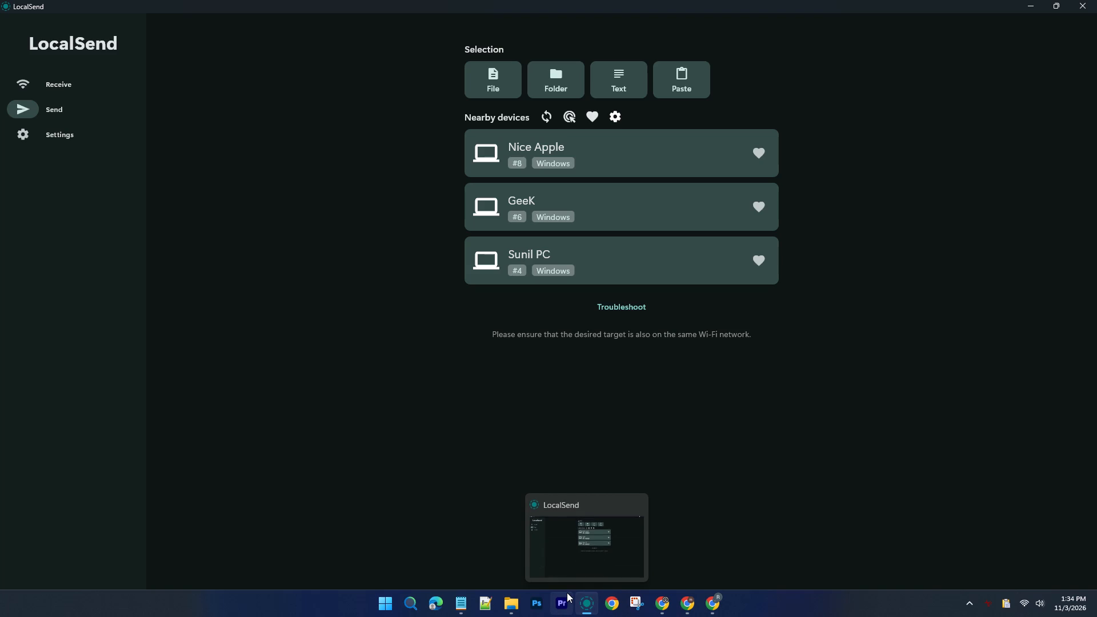
Switch back to the Downloads folder in File Explorer, where the BR Real Estate - 6 Nov video is stored.
click(508, 600)
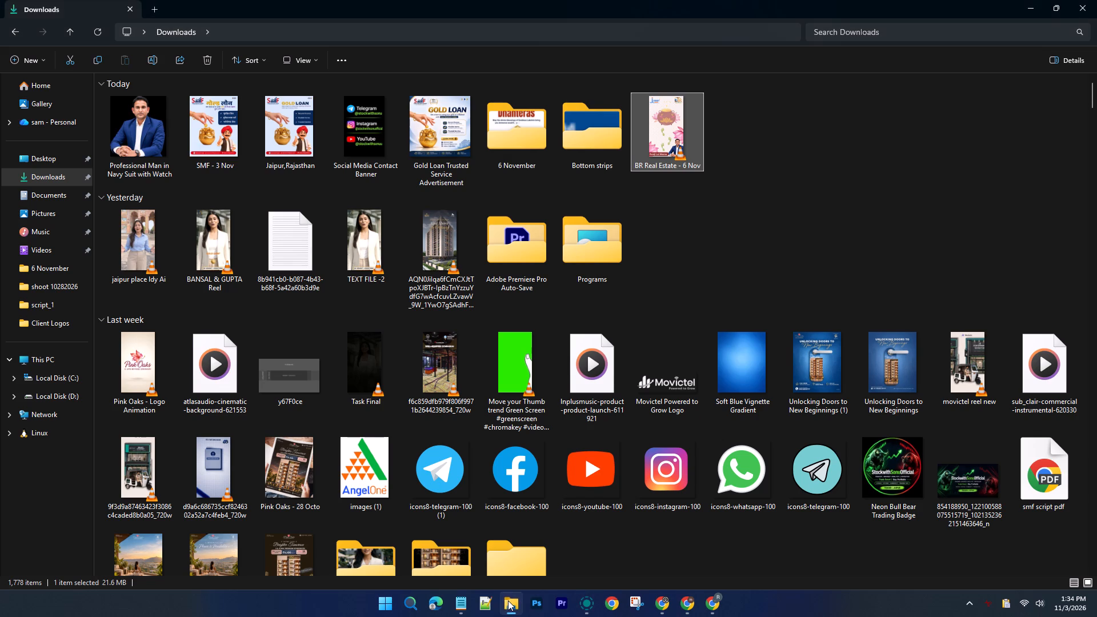
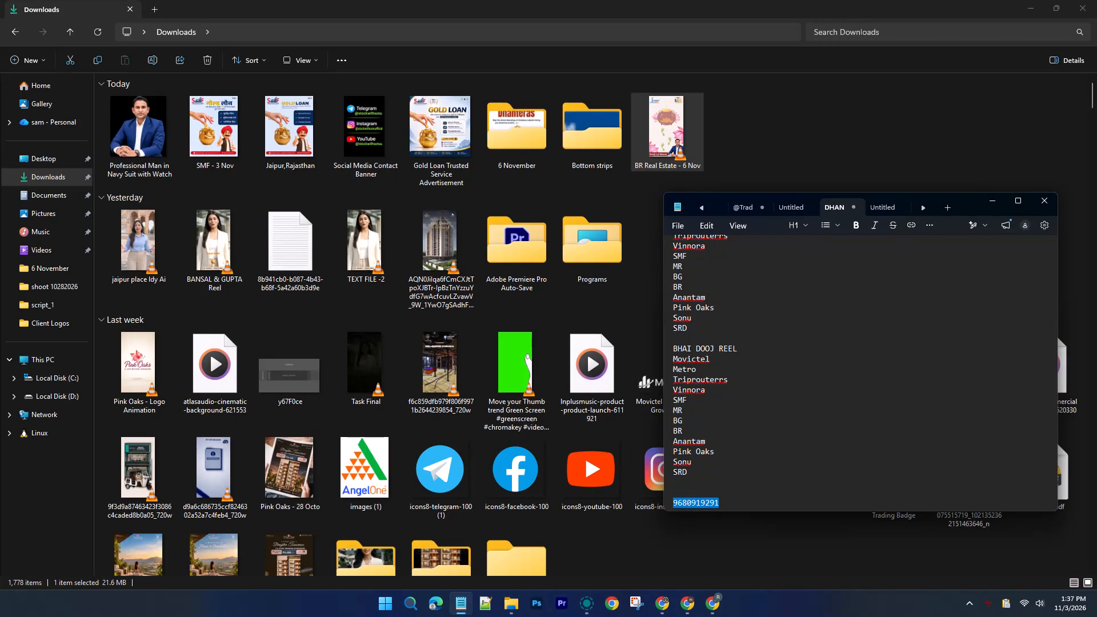
Delete the selected phone number and the blank lines above it from the end of the DHAN note.
key(BackSpace)
key(BackSpace)
key(BackSpace)
key(BackSpace)
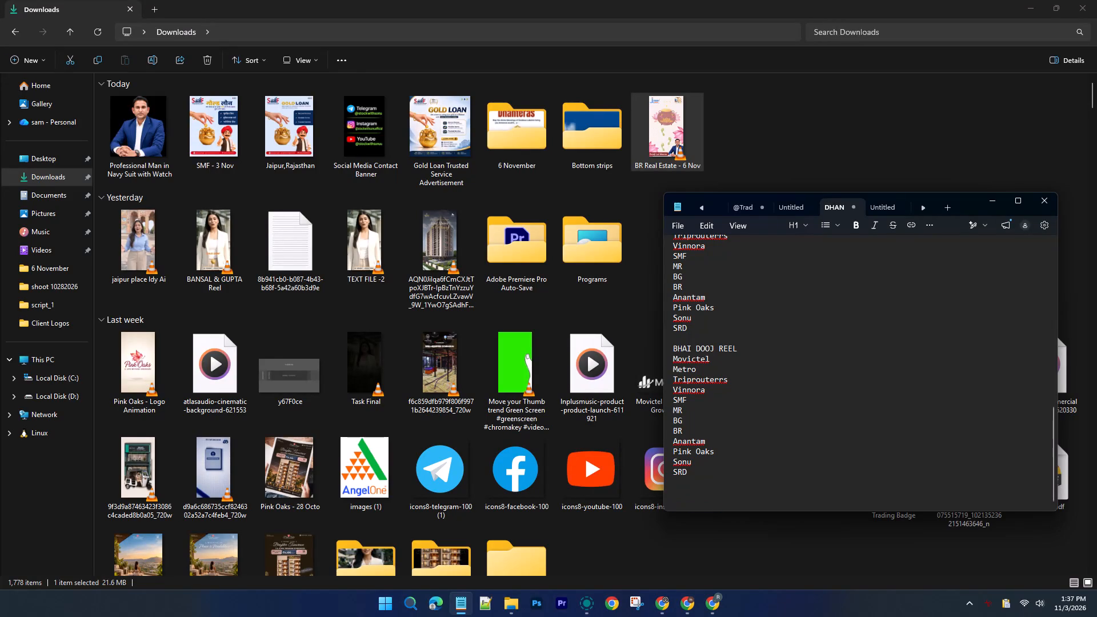
Return to the top of the DHAN note and place the text cursor before the DHANTERAS REEL heading.
scroll(779, 467, up, 20)
scroll(779, 467, up, 2)
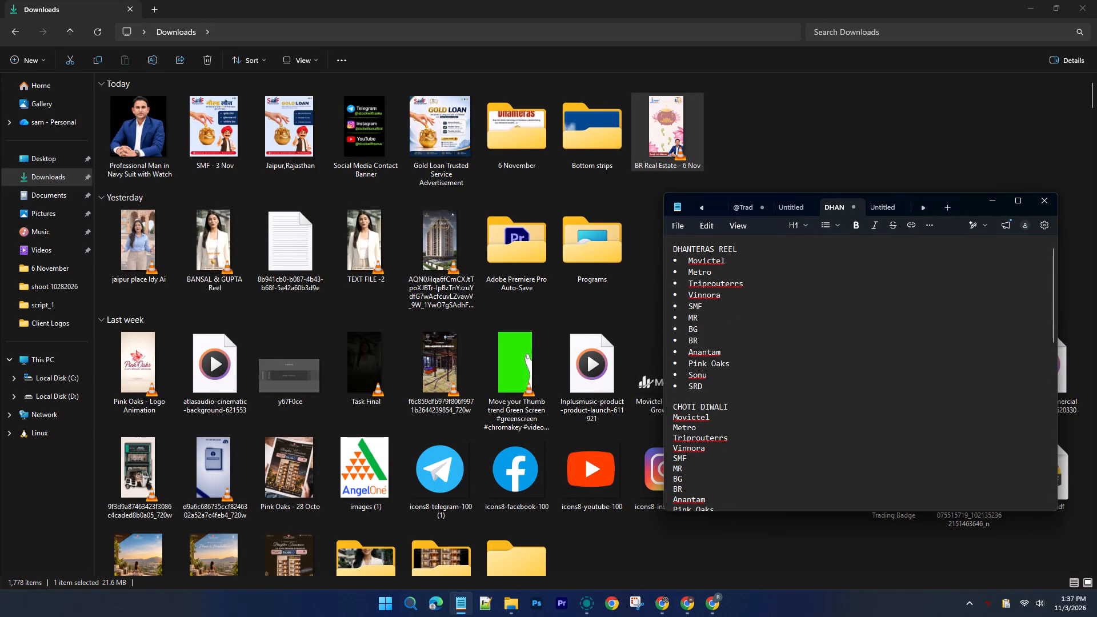
scroll(775, 363, up, 3)
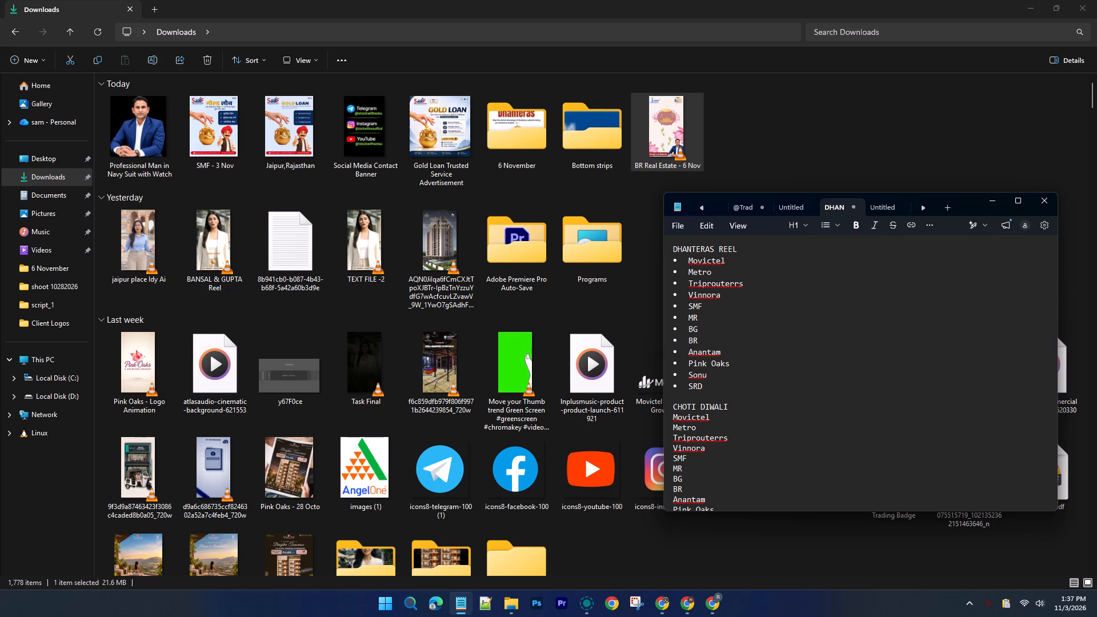
scroll(745, 387, down, 1)
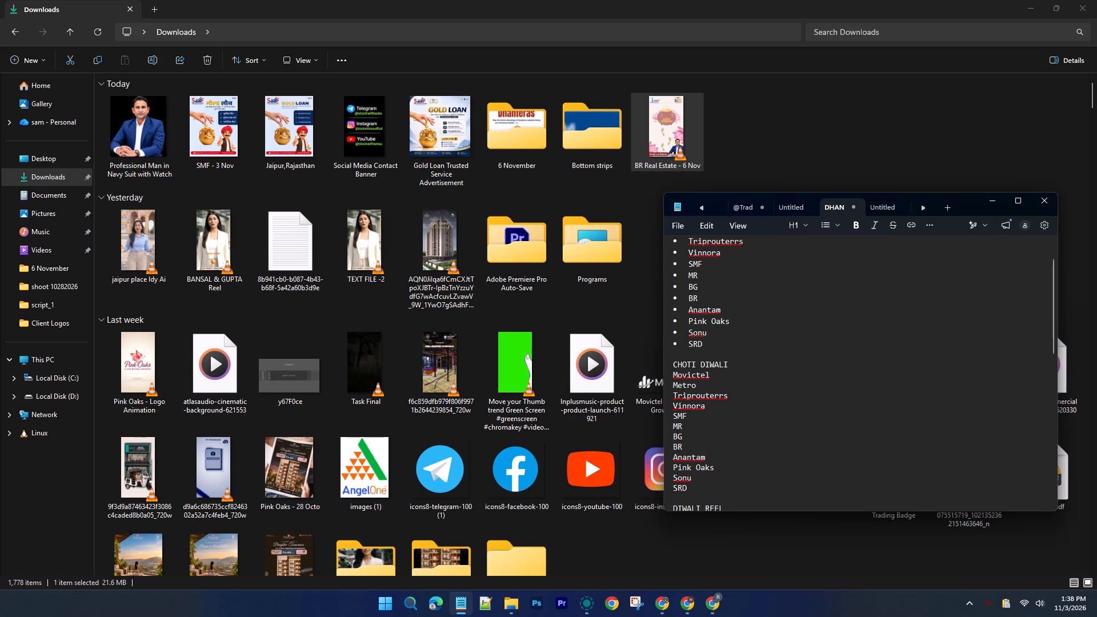
scroll(680, 383, up, 4)
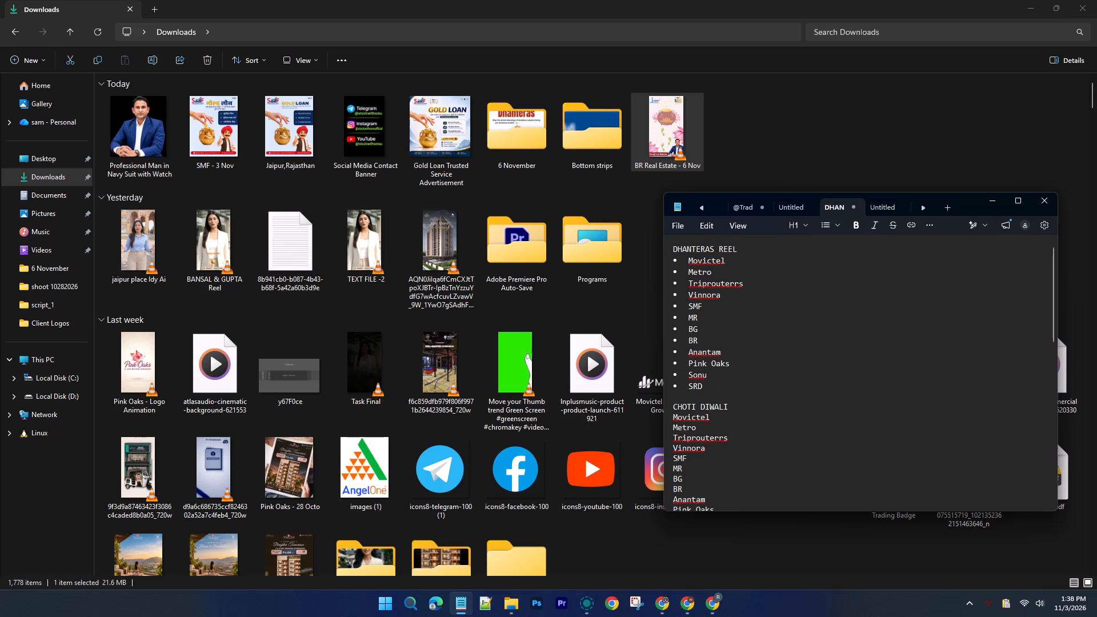
click(671, 245)
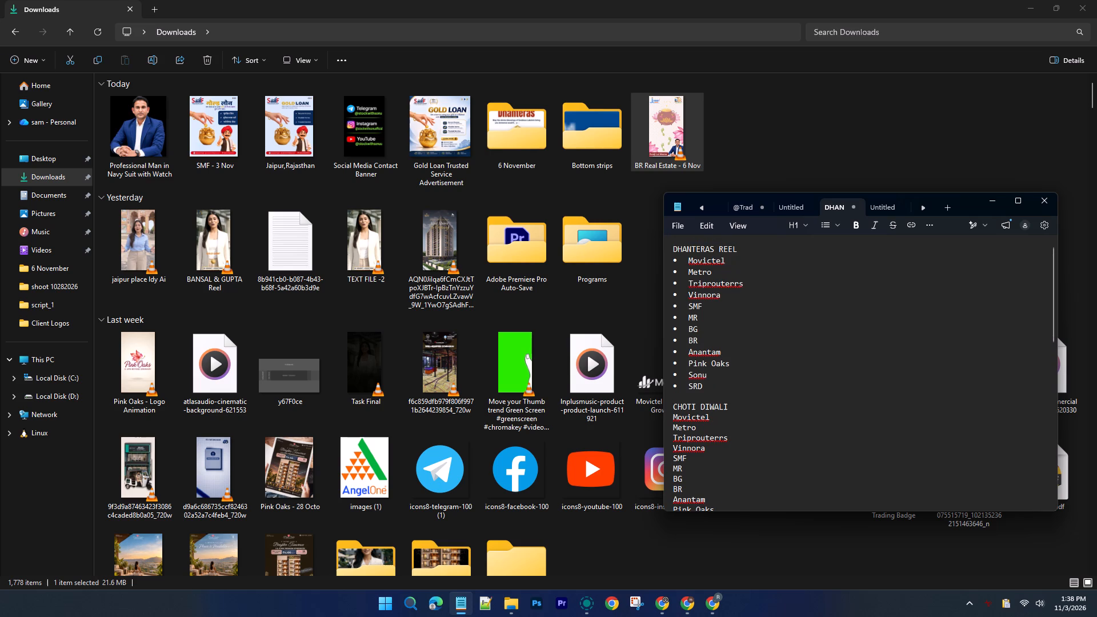
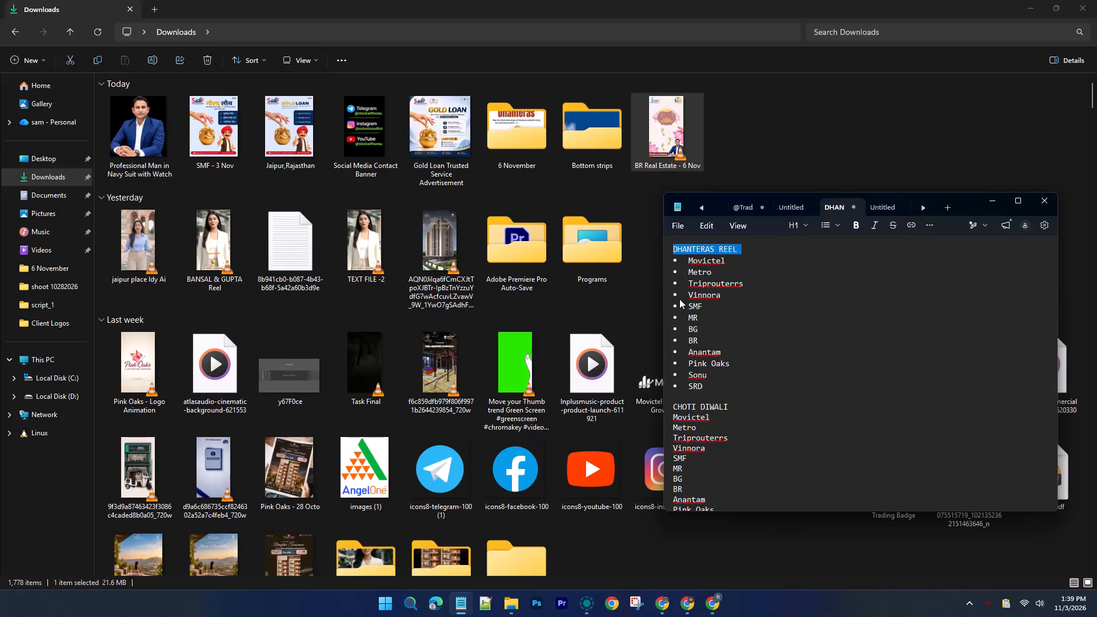
Minimize the Notepad window and delete the Social Media Contact Banner image from the Downloads folder.
click(1004, 202)
click(803, 148)
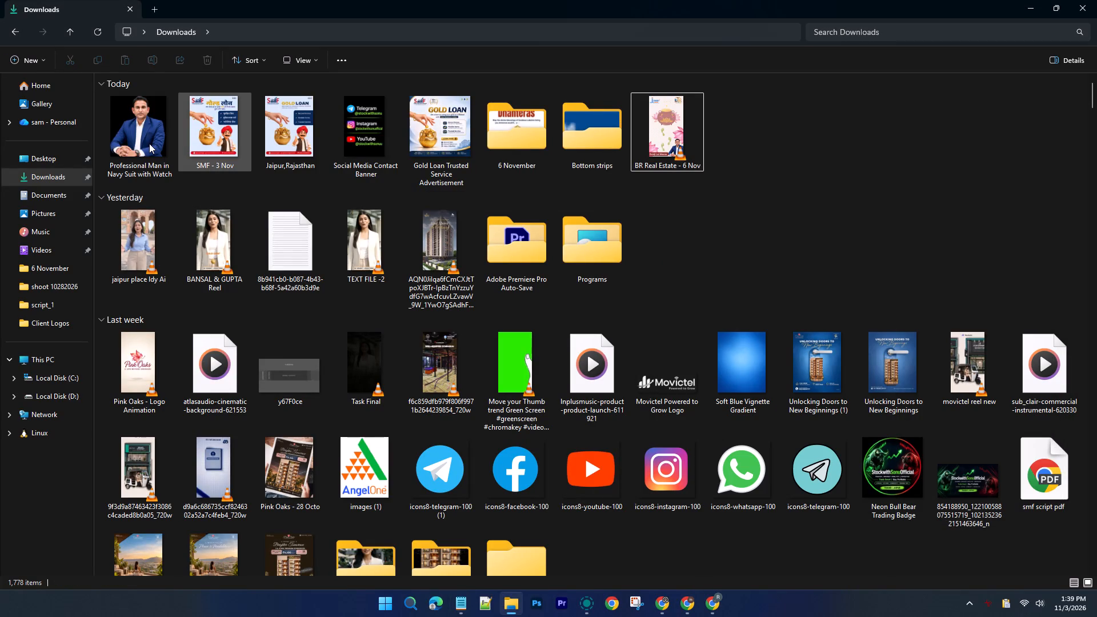
click(388, 165)
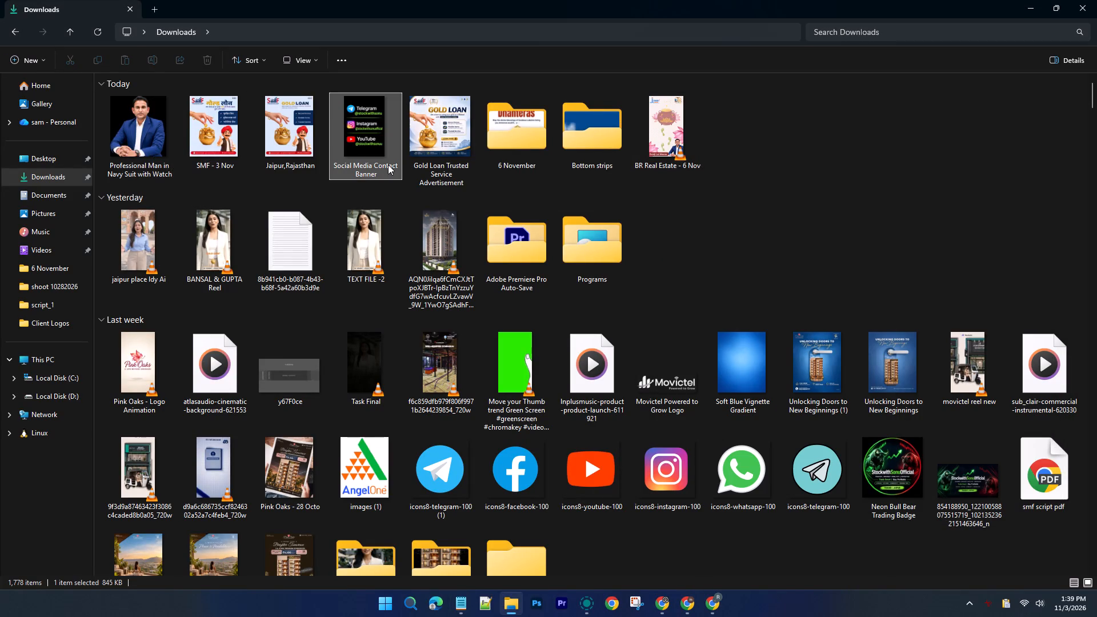
key(Delete)
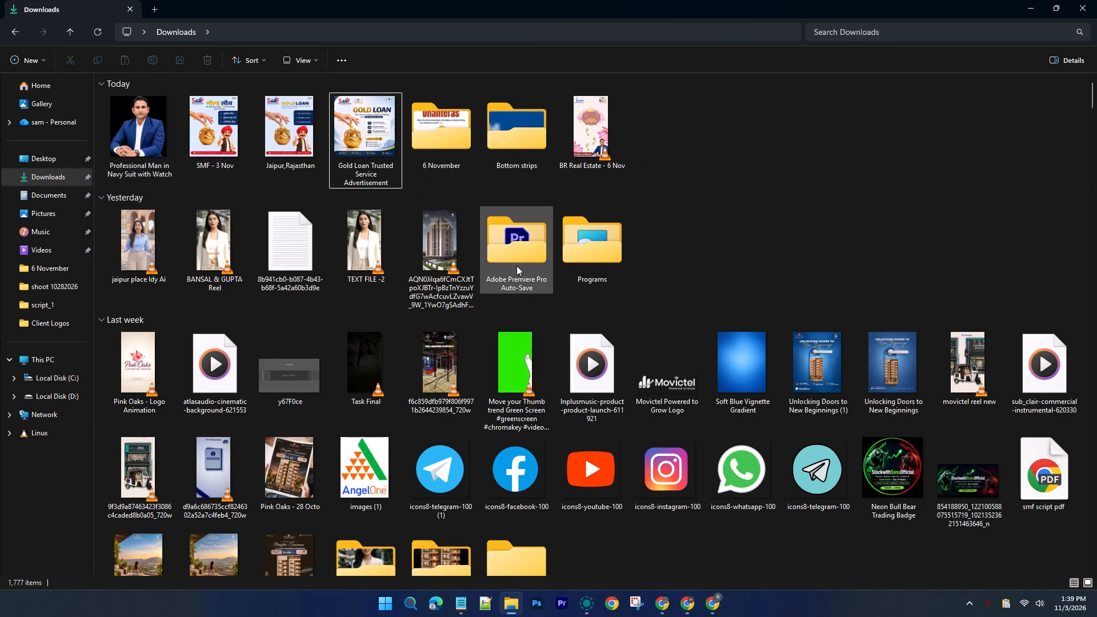
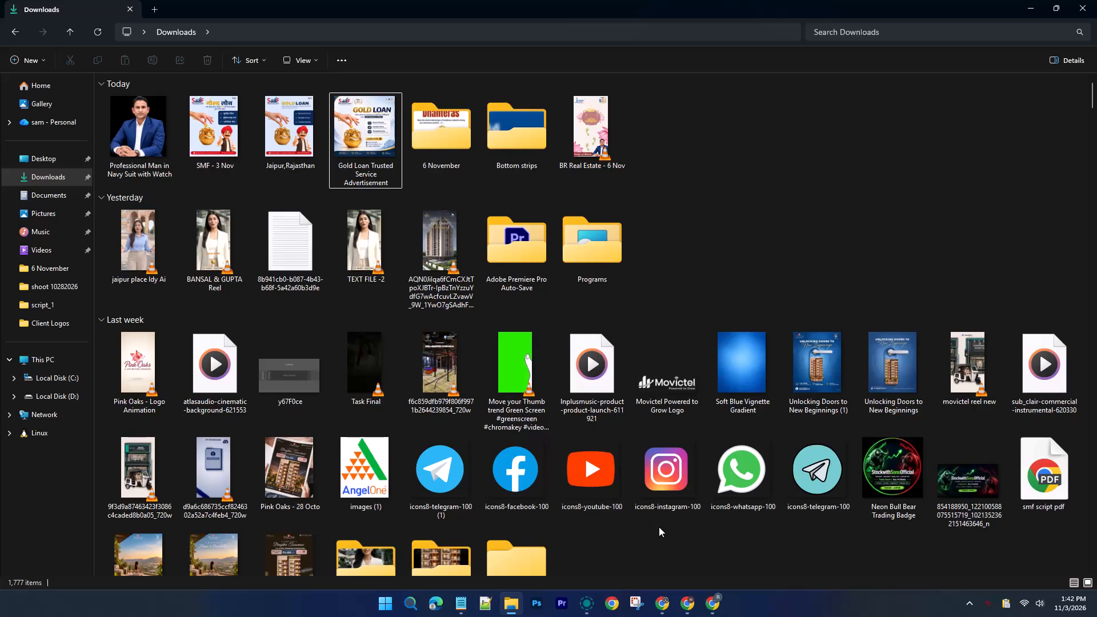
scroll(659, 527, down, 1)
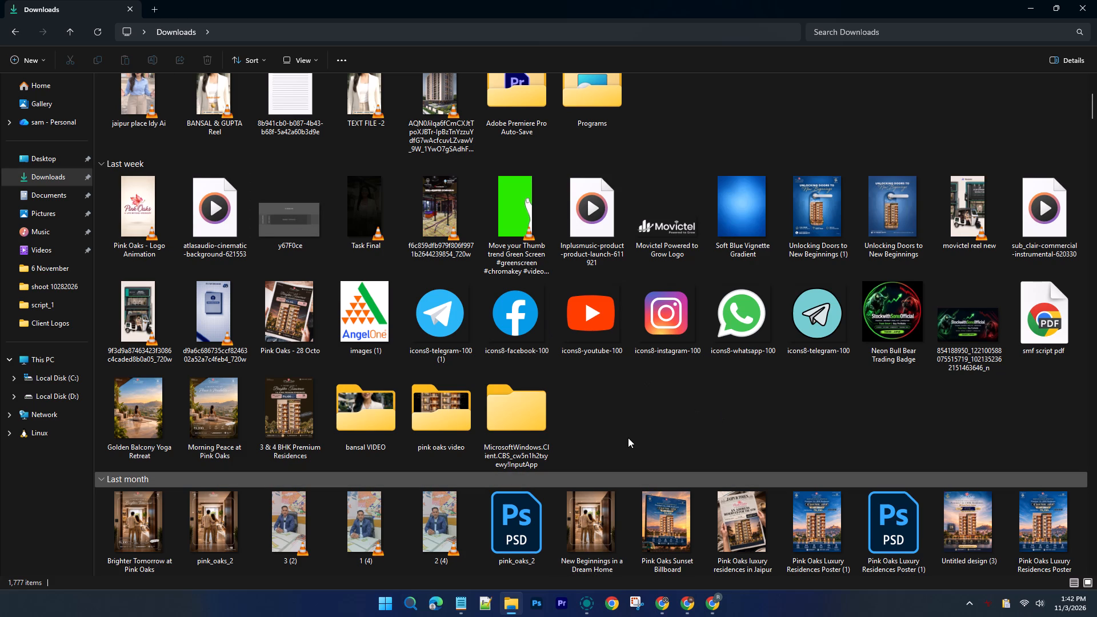
Switch to Chrome, close the BR Real Estate, Shree Anantam and MR Finance design tabs, and return to Canva's home page.
click(666, 610)
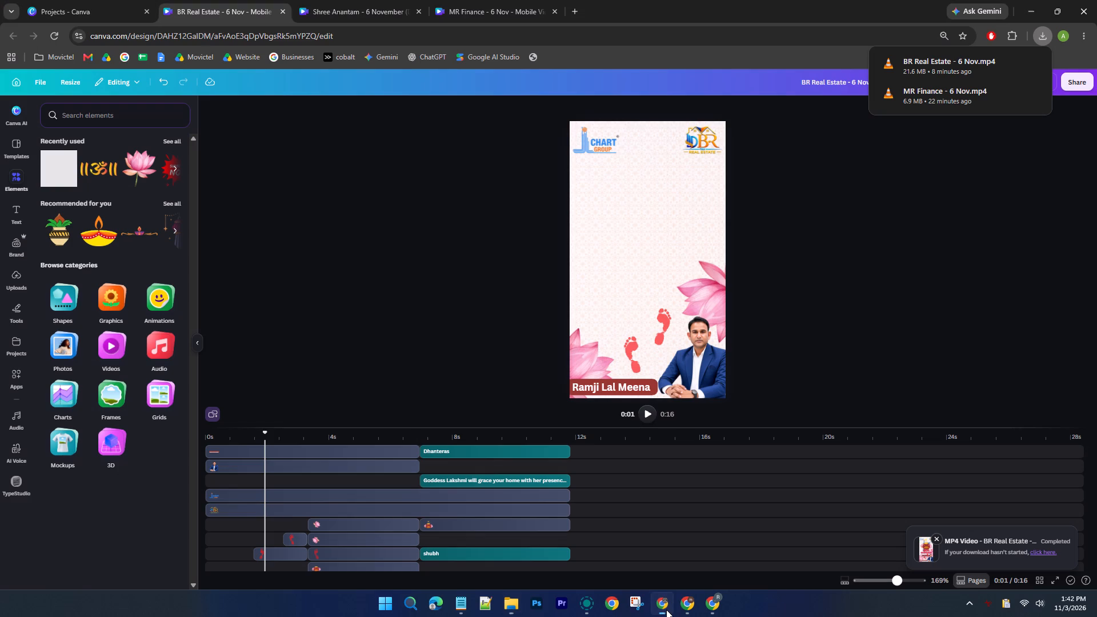
triple_click(280, 10)
click(58, 77)
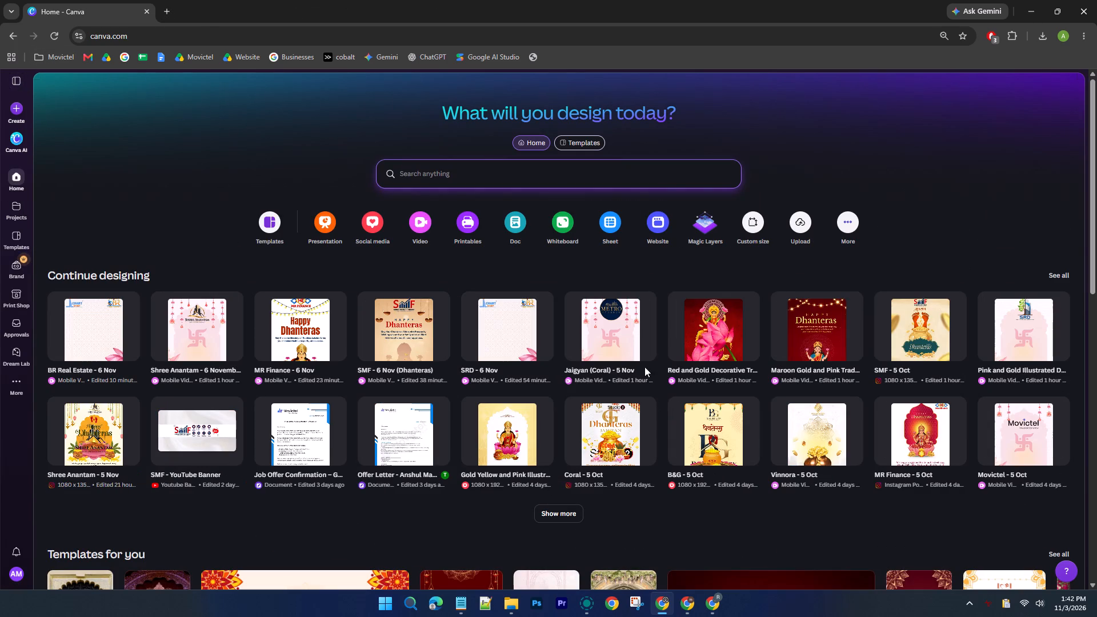
Show the hidden background apps in the Windows system tray.
click(970, 607)
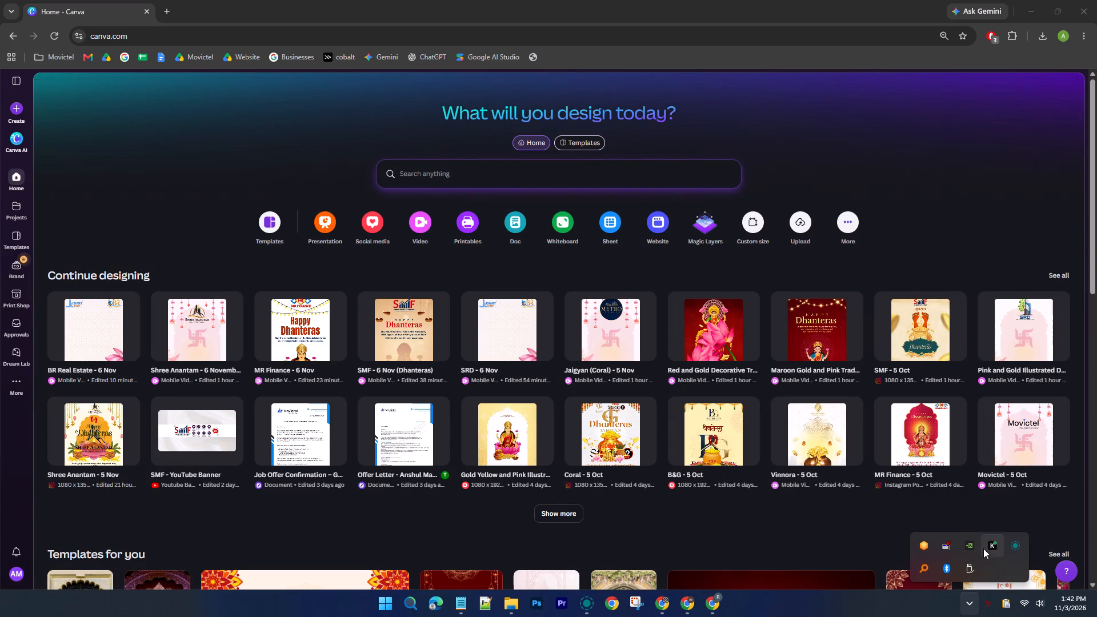
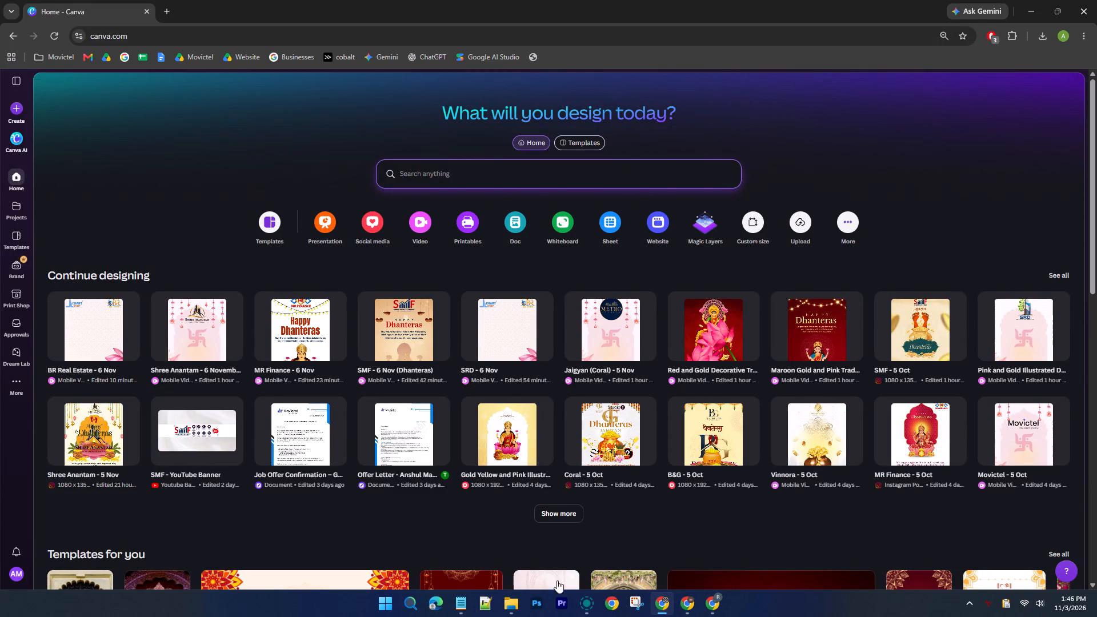
Switch to the Chrome window with the Instagram tabs and open the bookmarked Bansal & Gupta Realty Instagram profile.
click(664, 600)
click(664, 600)
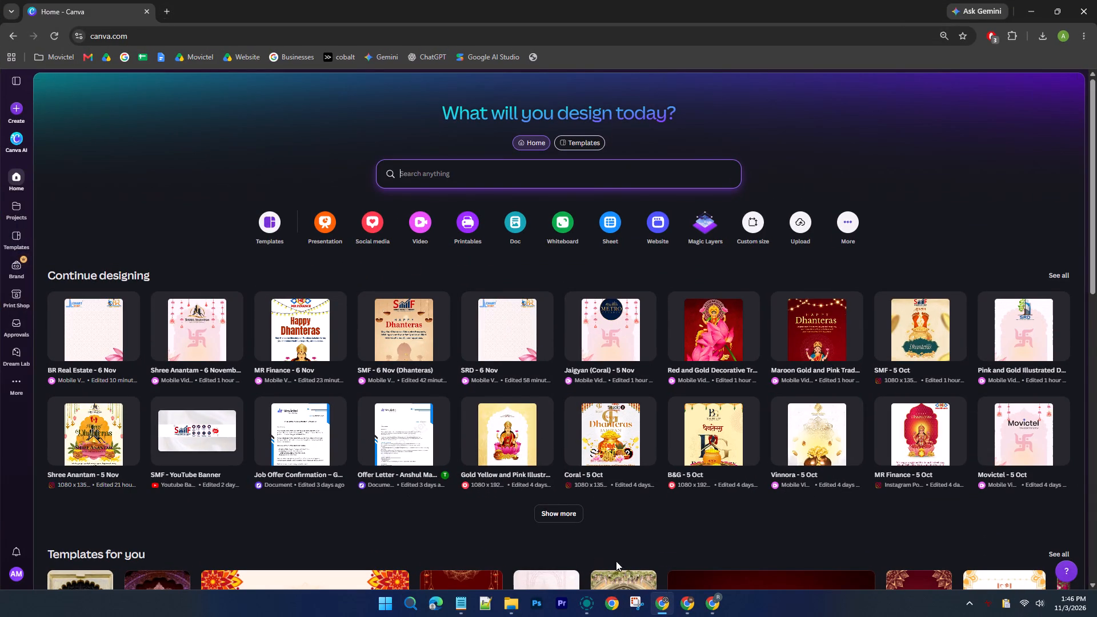
click(690, 616)
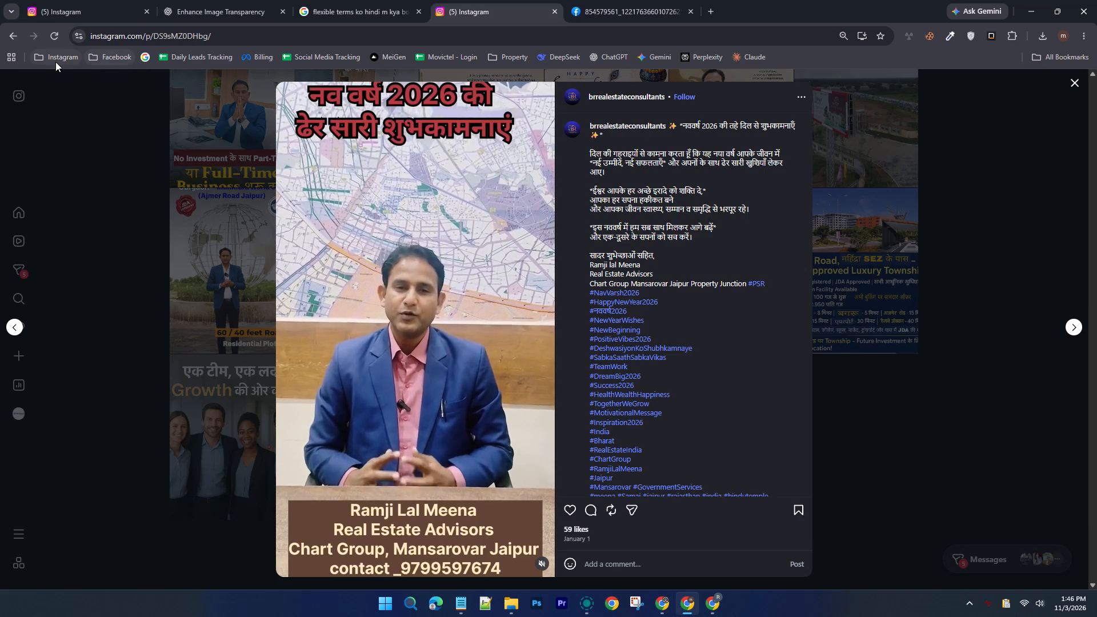